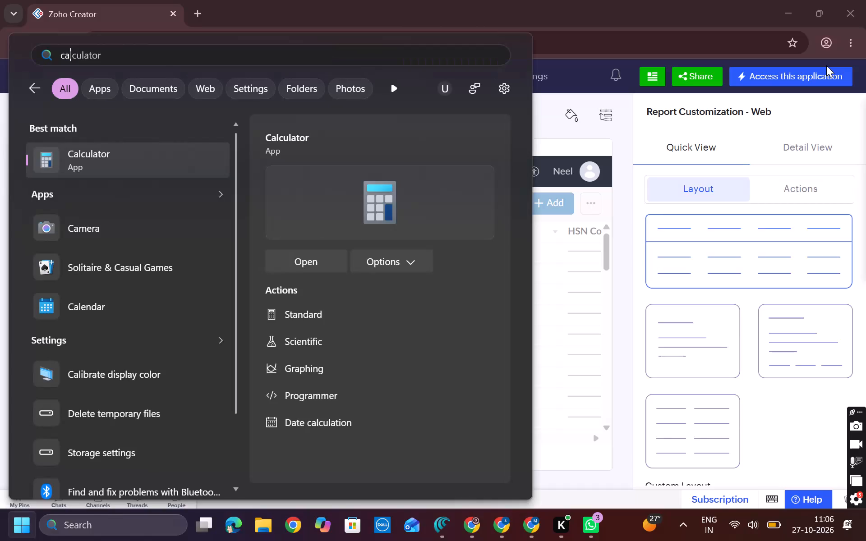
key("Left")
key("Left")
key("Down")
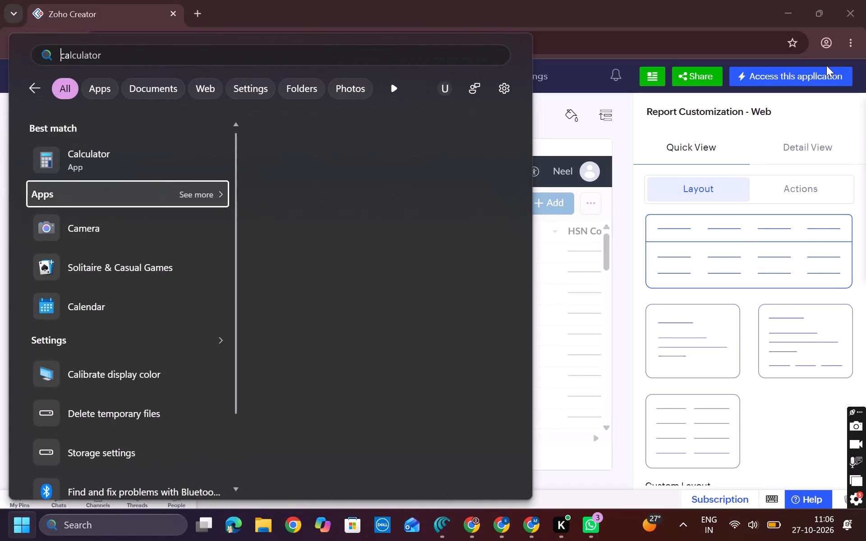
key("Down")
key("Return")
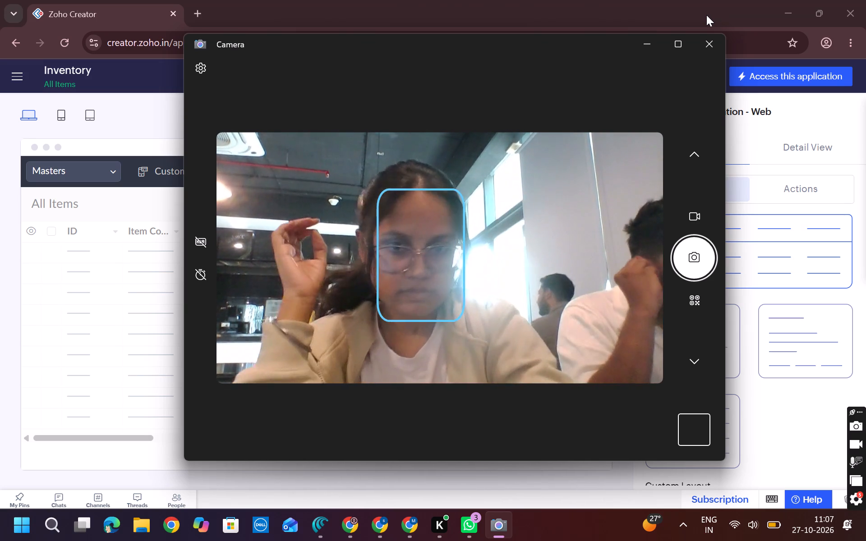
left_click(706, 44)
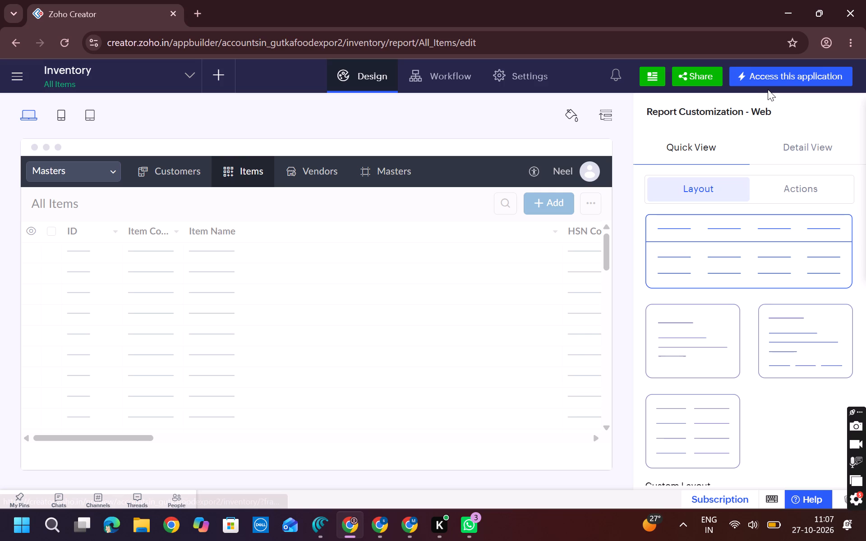
Access the live Inventory application and open the data import for the All Items report.
left_click(820, 80)
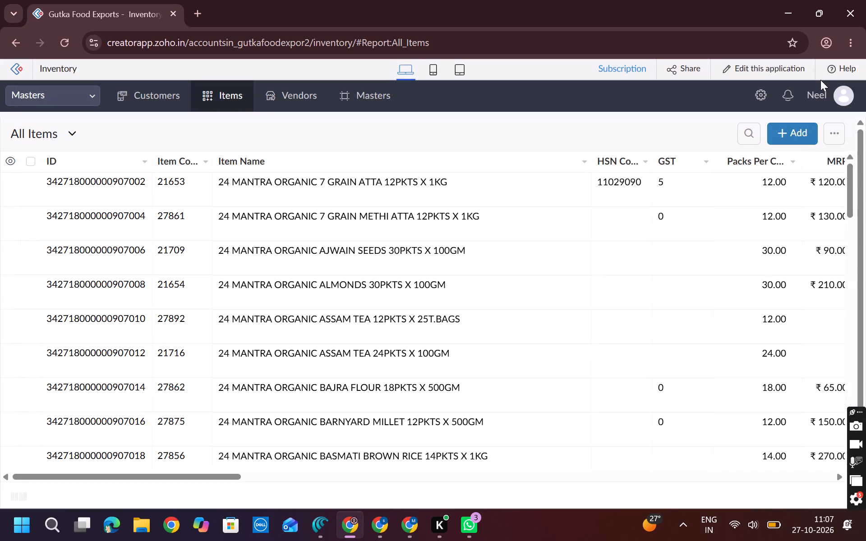
left_click(831, 124)
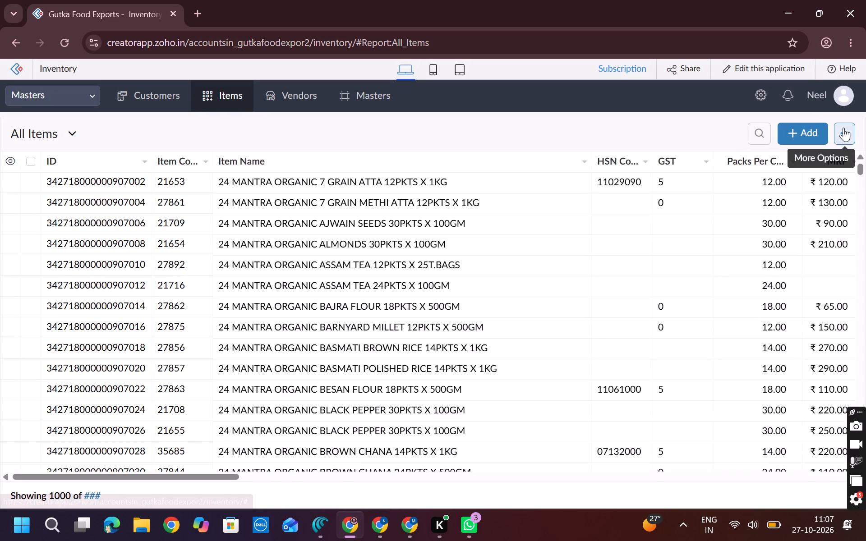
left_click(837, 139)
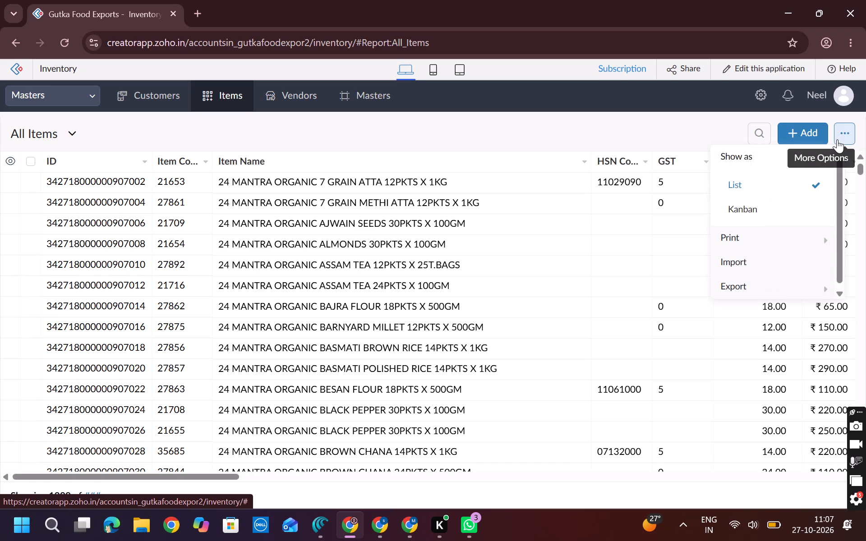
left_click(763, 252)
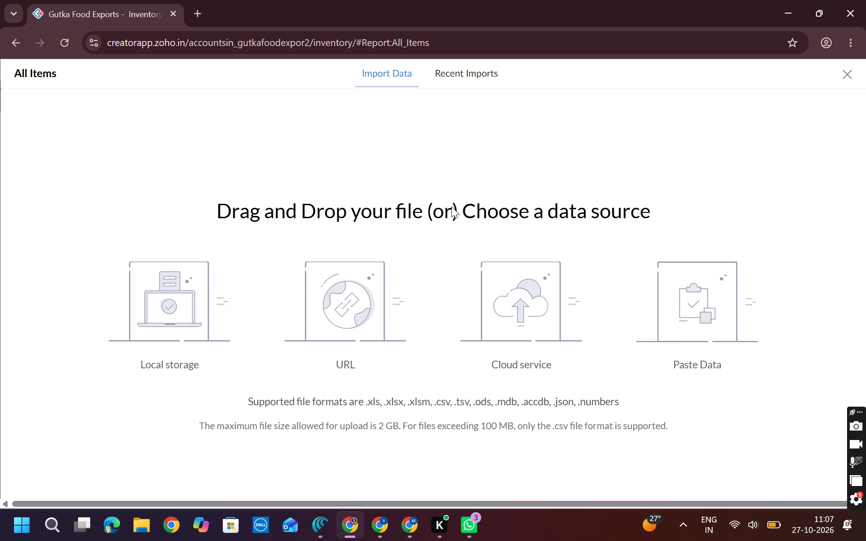
left_click(196, 298)
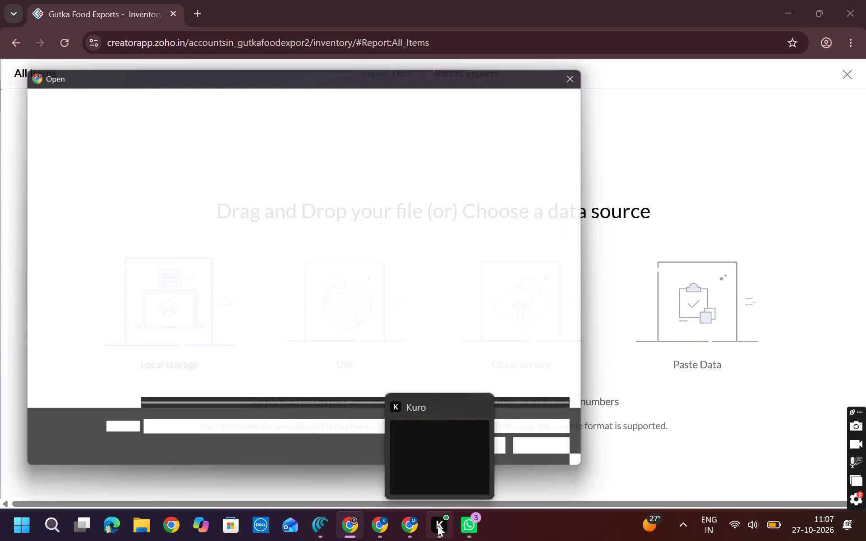
left_click(566, 448)
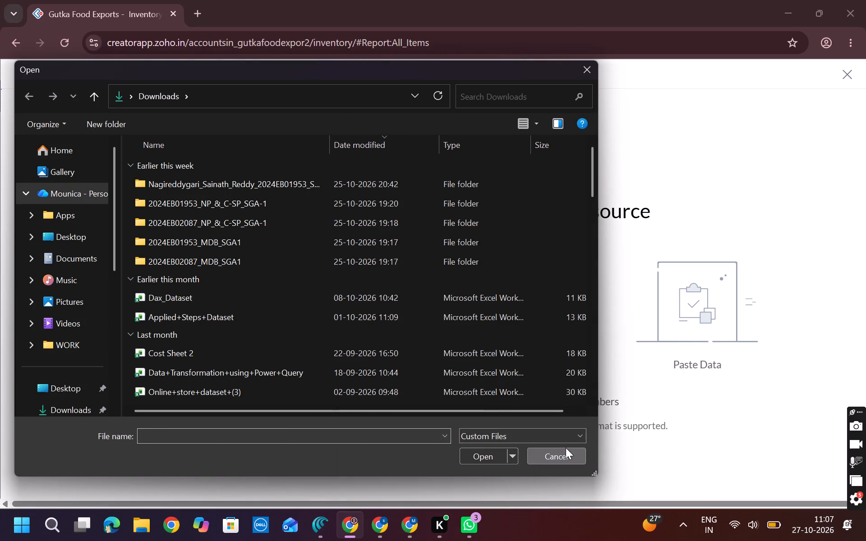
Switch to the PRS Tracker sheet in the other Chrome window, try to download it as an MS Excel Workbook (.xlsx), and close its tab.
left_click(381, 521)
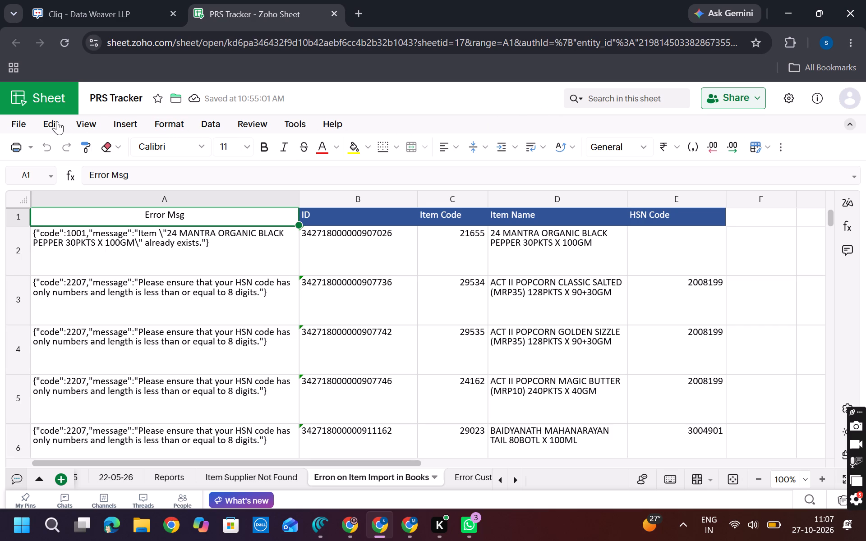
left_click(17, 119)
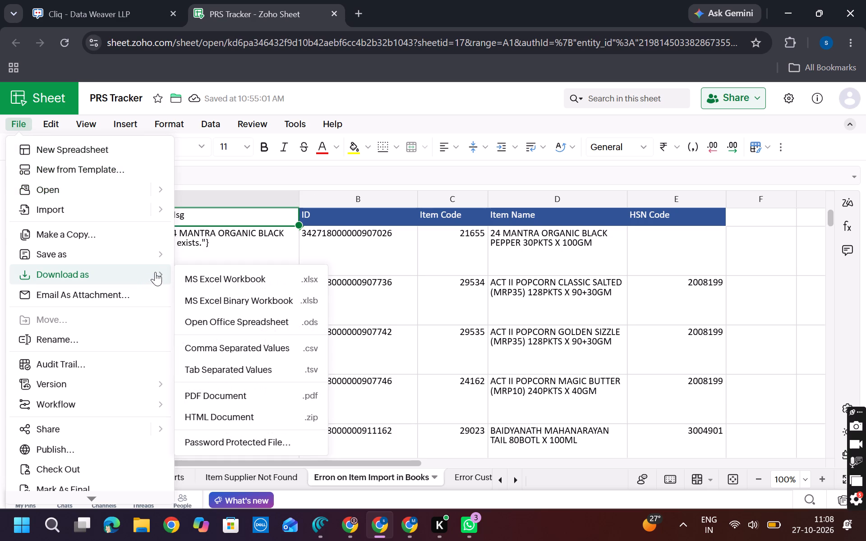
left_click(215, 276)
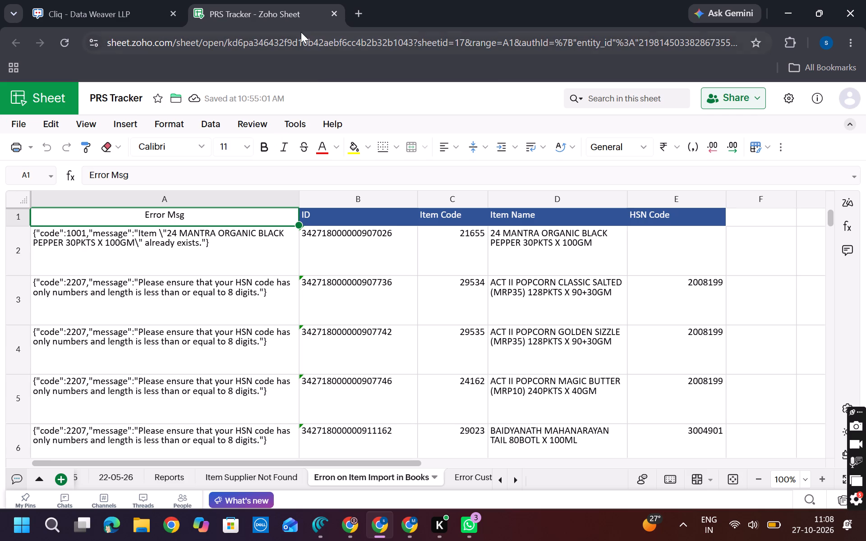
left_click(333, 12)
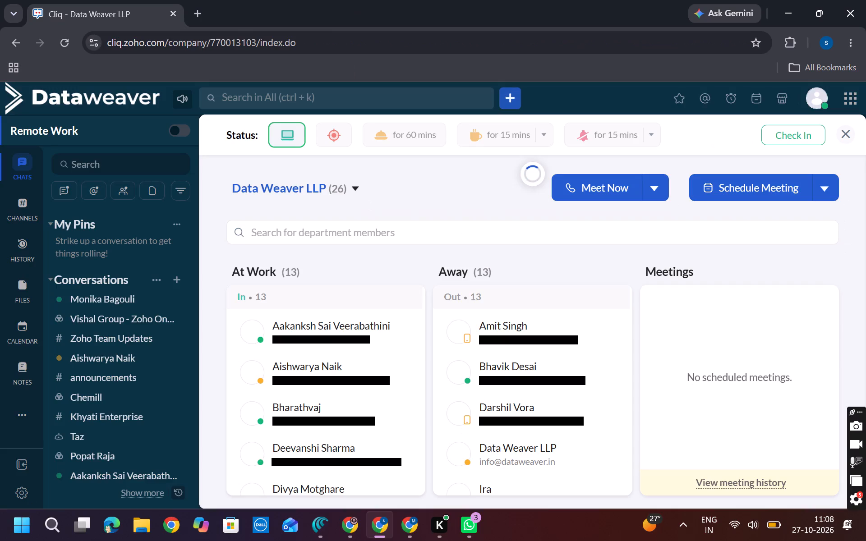
Return to the All Items import and look through the local storage folders, including Home, Desktop and Downloads, for the PRS Tracker workbook.
left_click(359, 527)
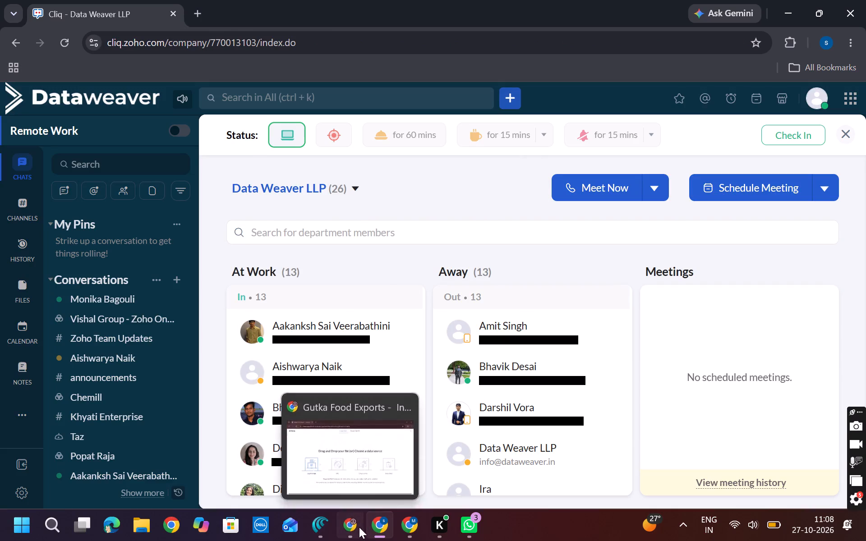
left_click(198, 282)
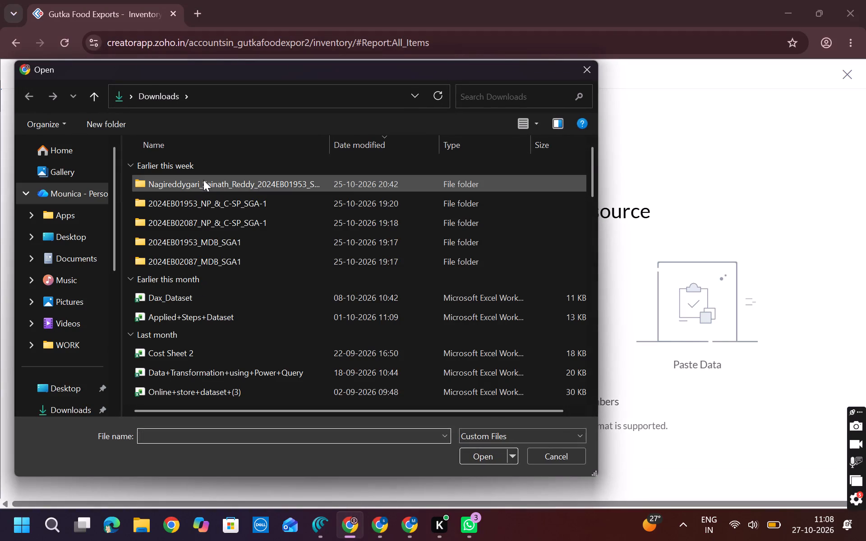
left_click(62, 156)
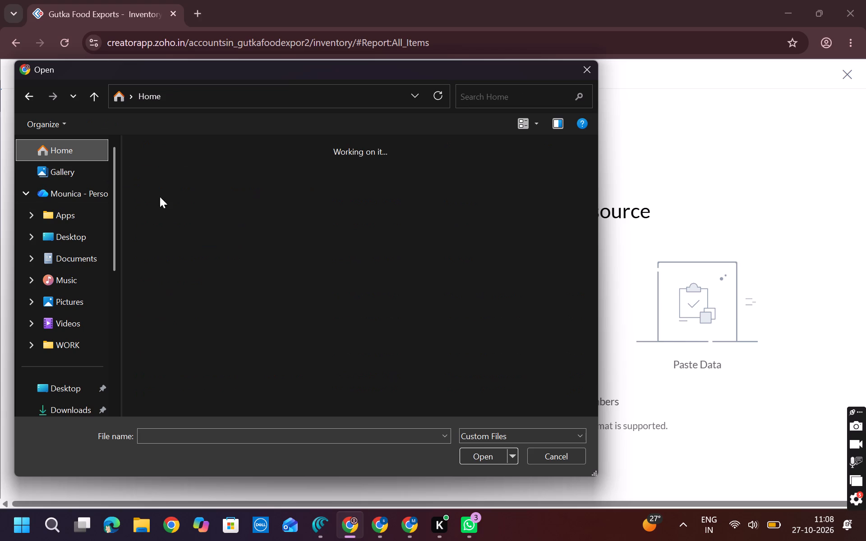
scroll(263, 255, "down", 2)
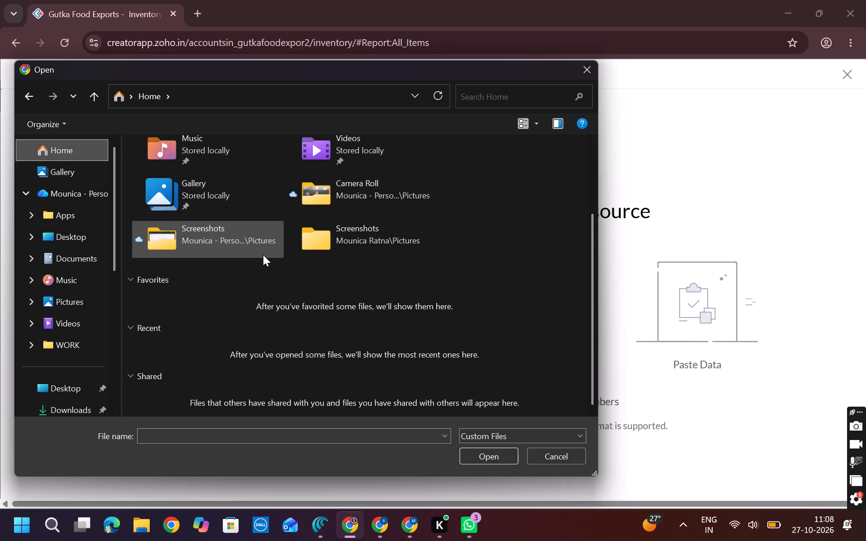
scroll(263, 255, "up", 5)
scroll(263, 255, "down", 5)
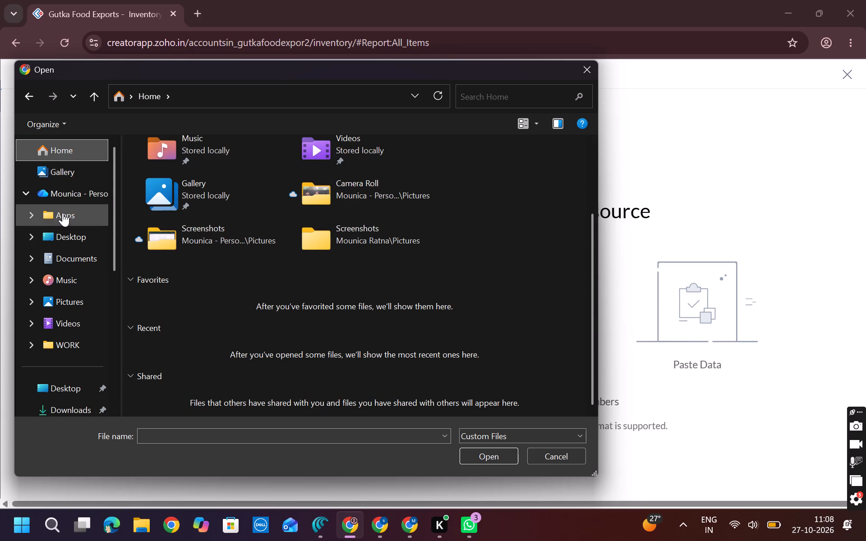
left_click(60, 194)
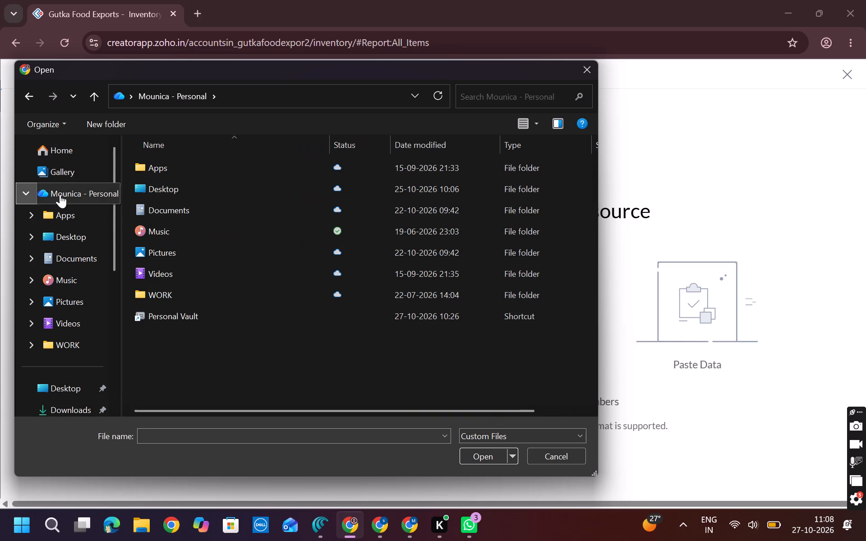
left_click(55, 221)
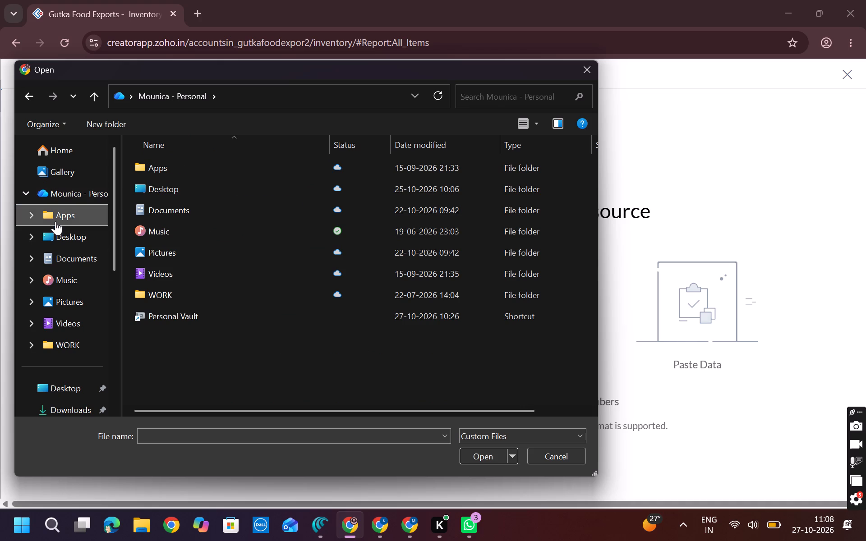
left_click(57, 232)
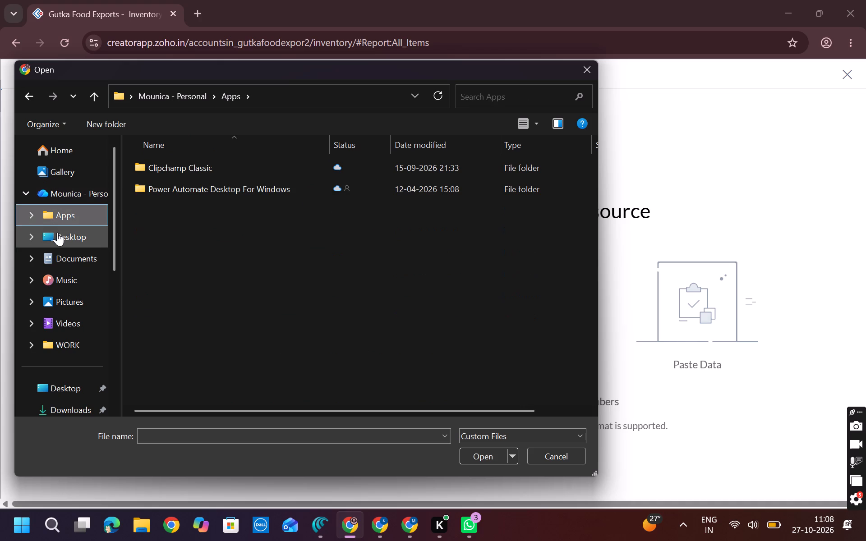
scroll(58, 270, "down", 1)
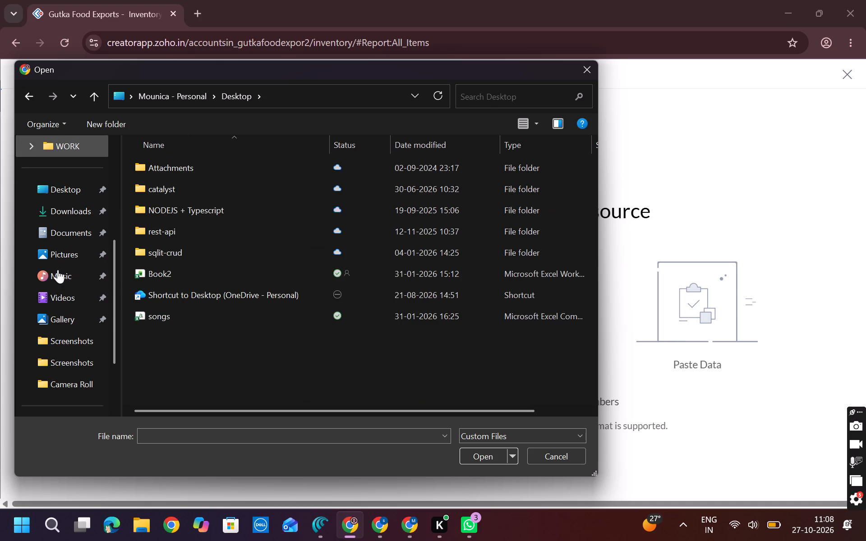
left_click(49, 213)
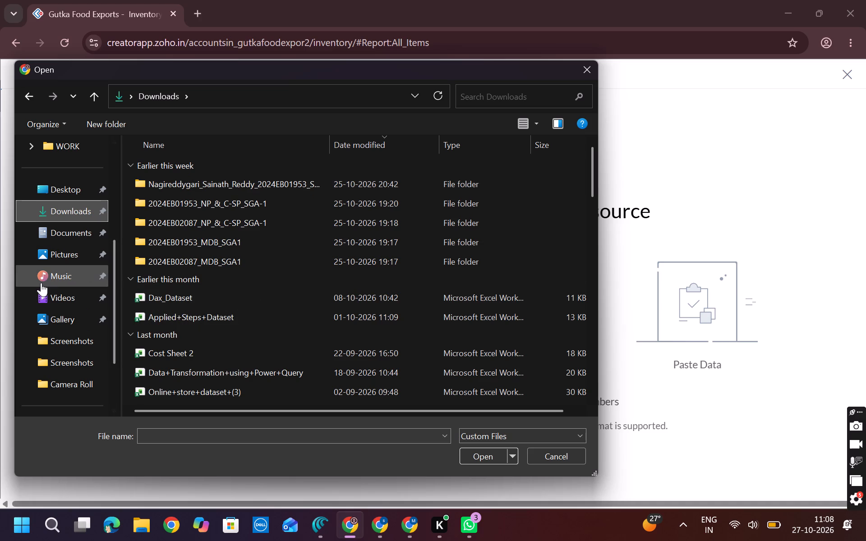
scroll(50, 253, "down", 3)
scroll(66, 353, "up", 6)
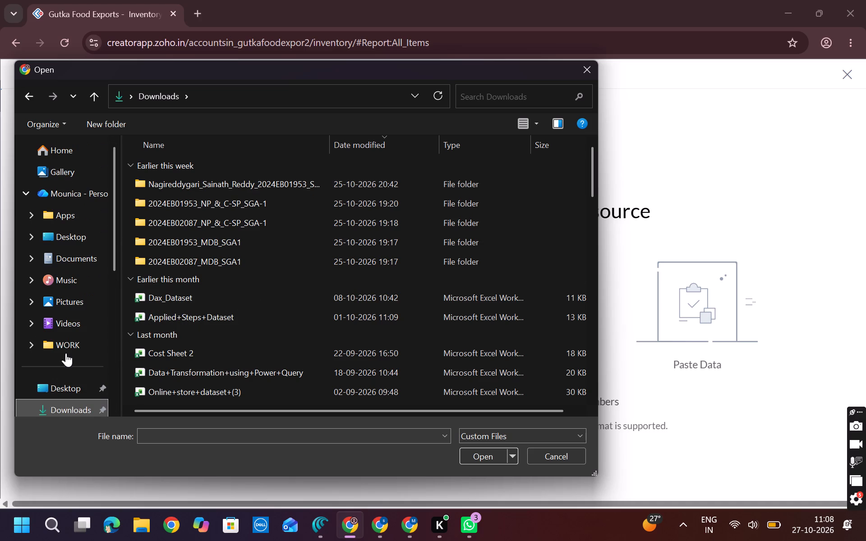
scroll(66, 353, "up", 7)
left_click(61, 147)
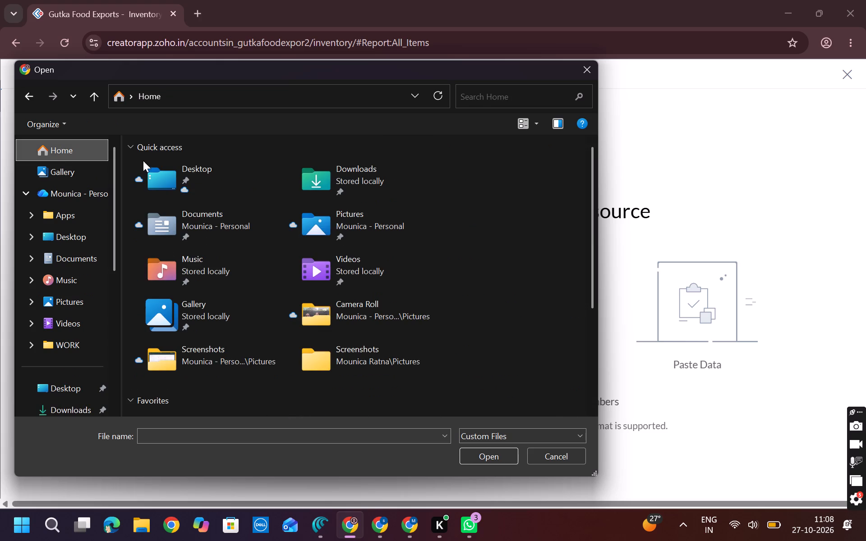
scroll(249, 155, "down", 3)
scroll(249, 155, "up", 7)
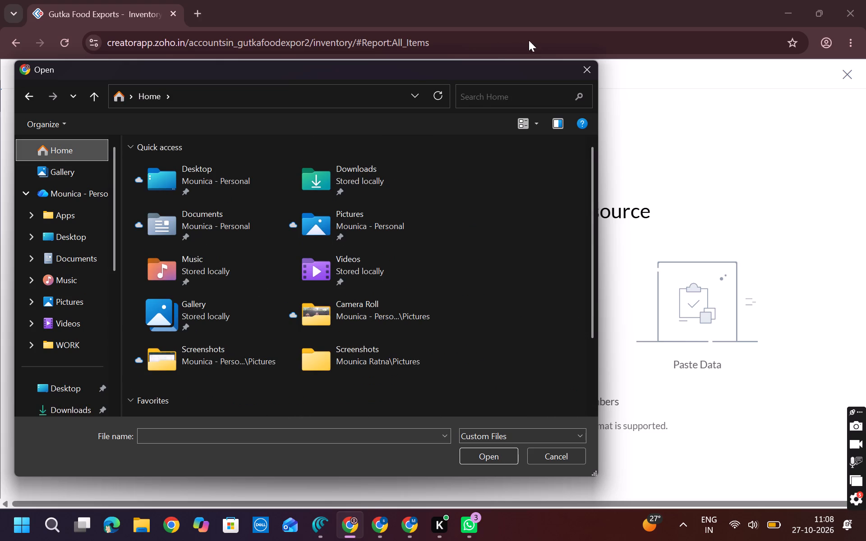
left_click(590, 67)
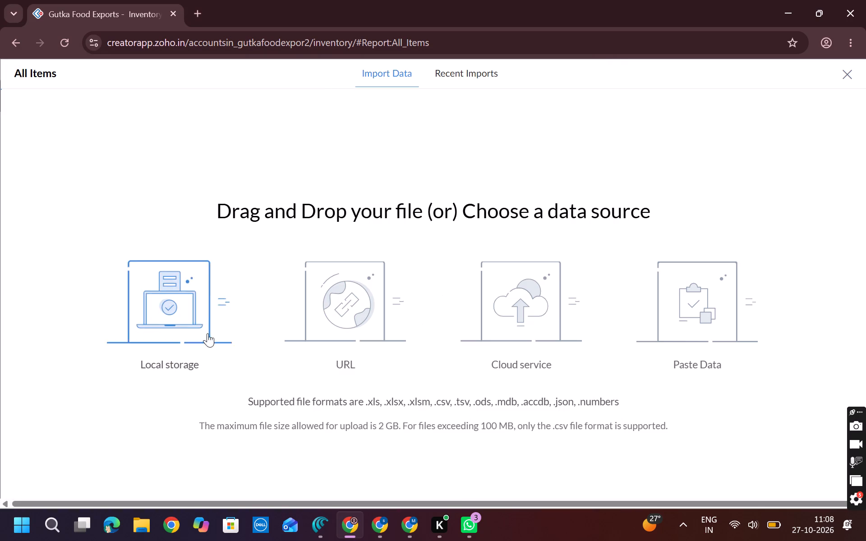
Check the download history of the Cliq browser window for the exported workbook, opening Cost Sheet 2.xlsx.
left_click(376, 534)
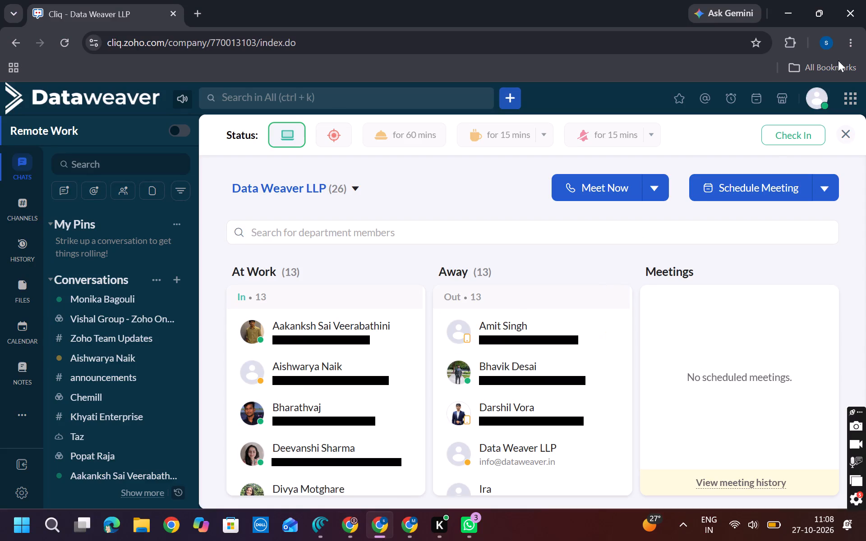
left_click(825, 42)
left_click(825, 42)
left_click(855, 42)
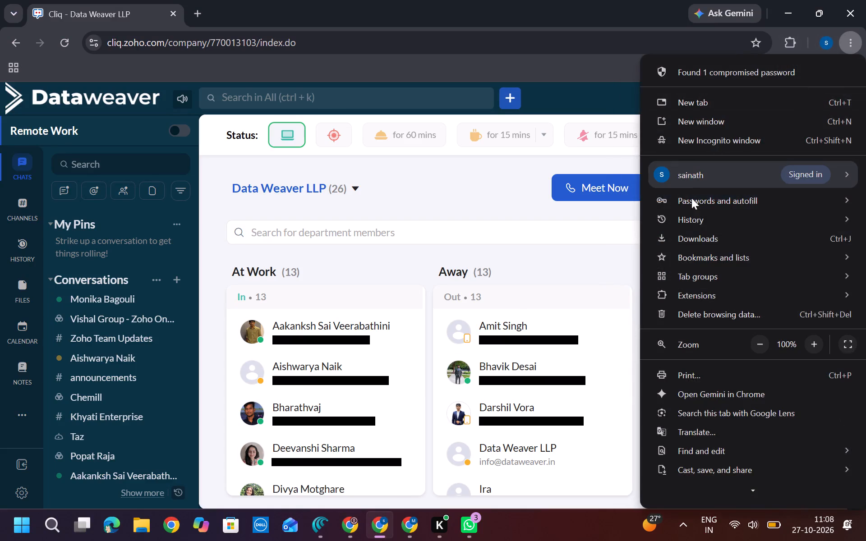
left_click(690, 239)
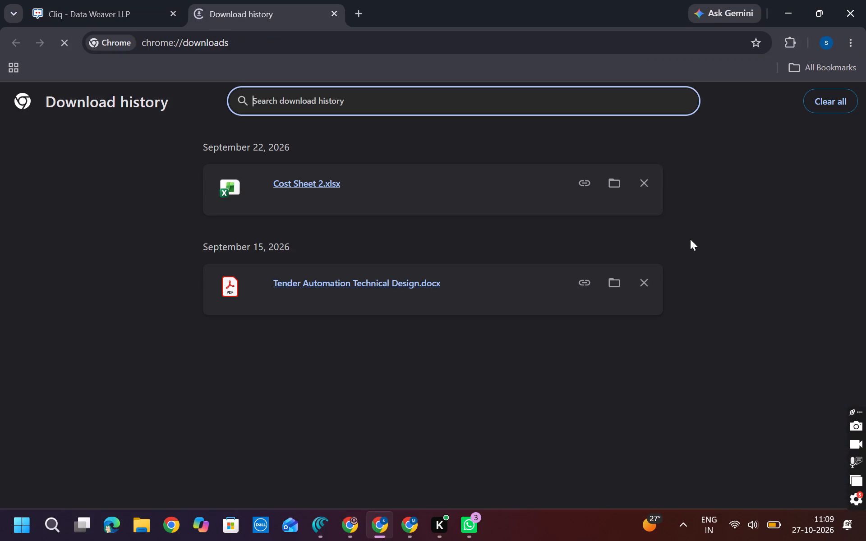
left_click(308, 184)
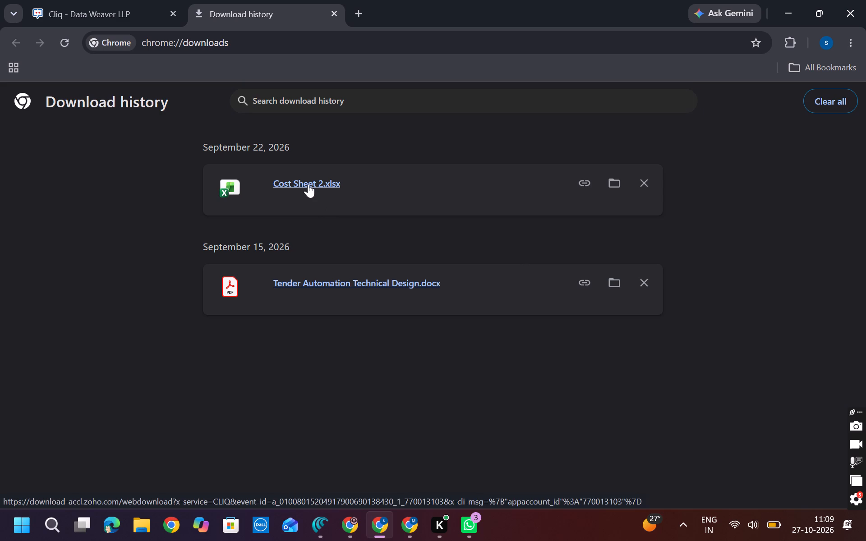
left_click(332, 13)
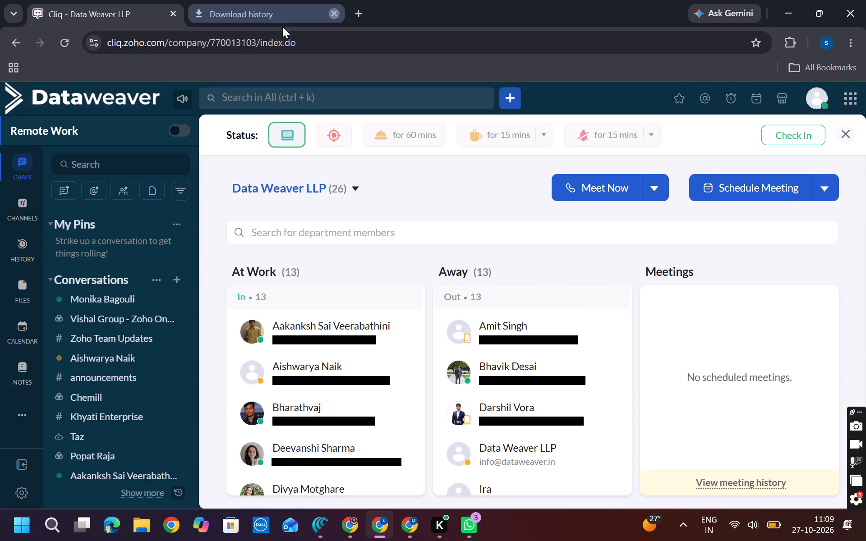
Reopen the closed browser tabs to bring back the PRS Tracker sheet.
key("ctrl+shift+t")
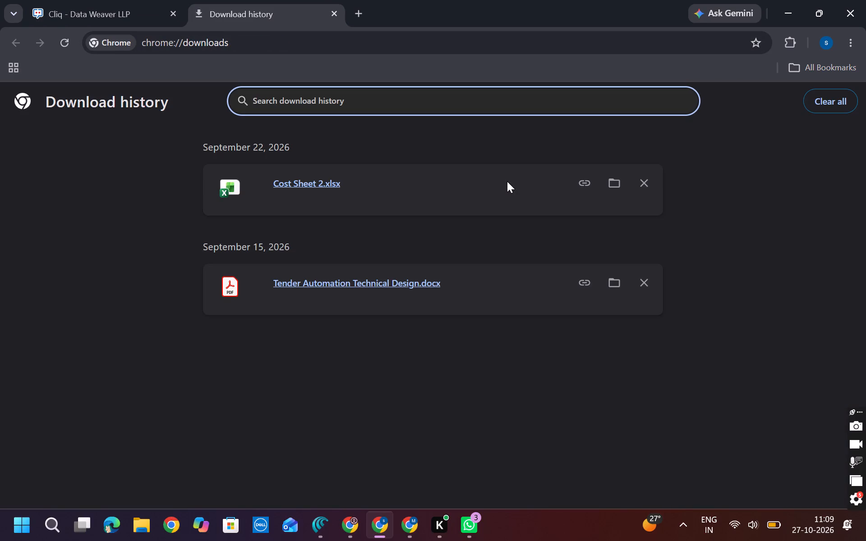
key("ctrl+shift+t")
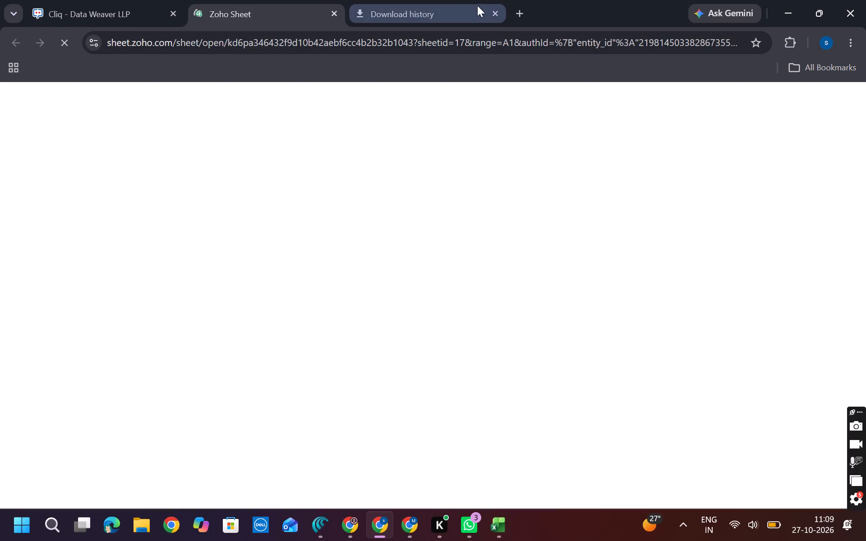
Close the download history tab and try to close the Cost Sheet 2 workbook in Excel.
left_click(494, 9)
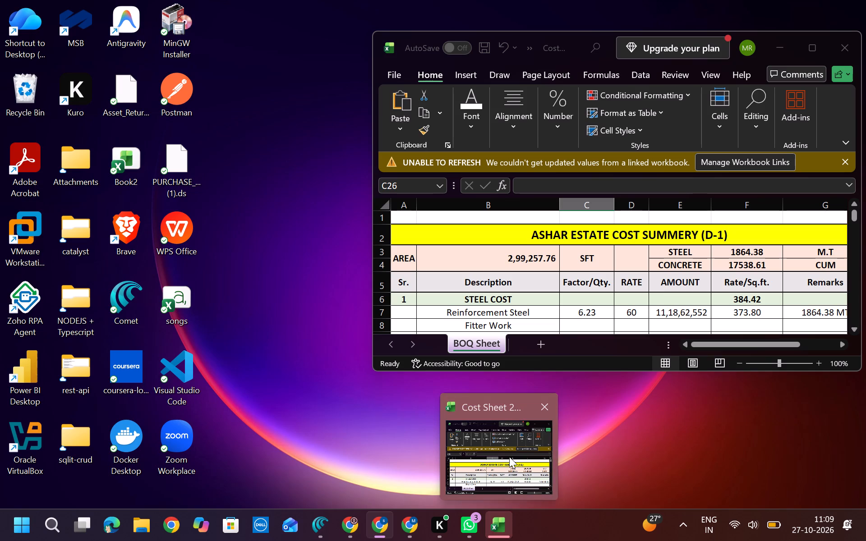
left_click_drag(535, 418, 542, 407)
left_click(542, 407)
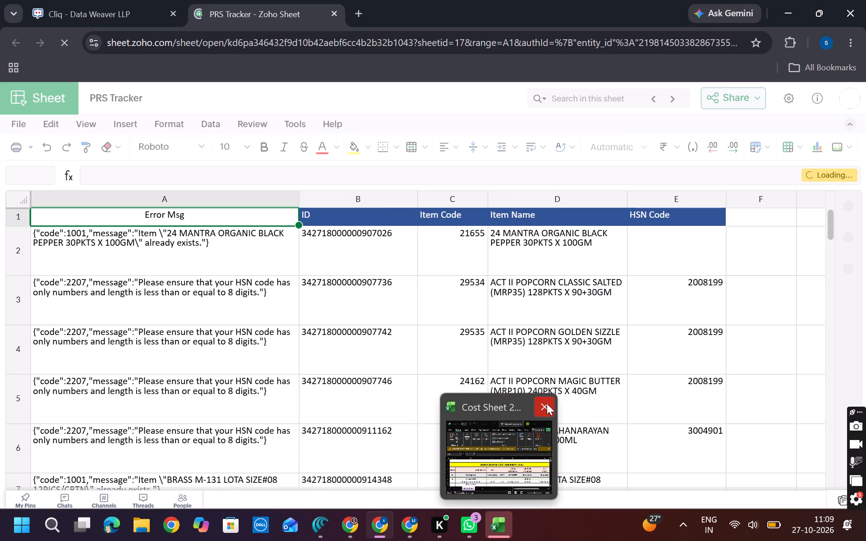
left_click(547, 403)
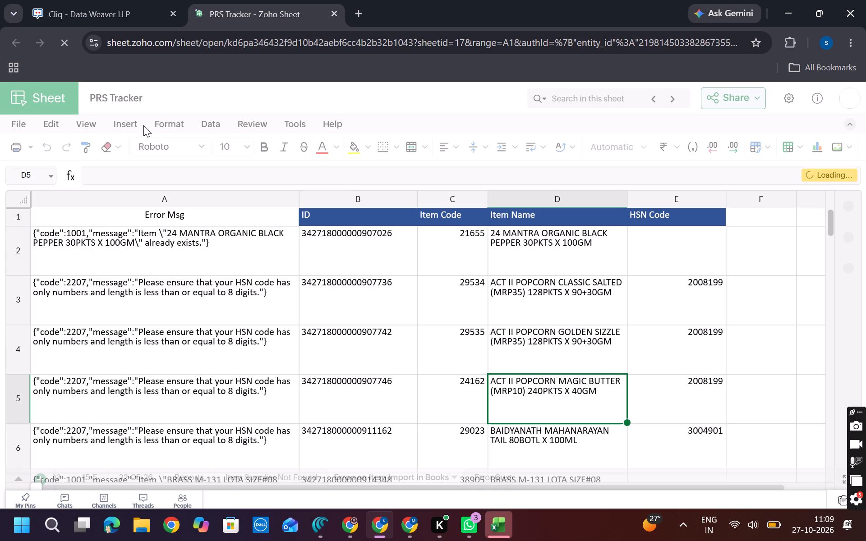
Download the PRS Tracker sheet as an MS Excel Workbook (.xlsx) and open the downloaded file.
left_click(23, 128)
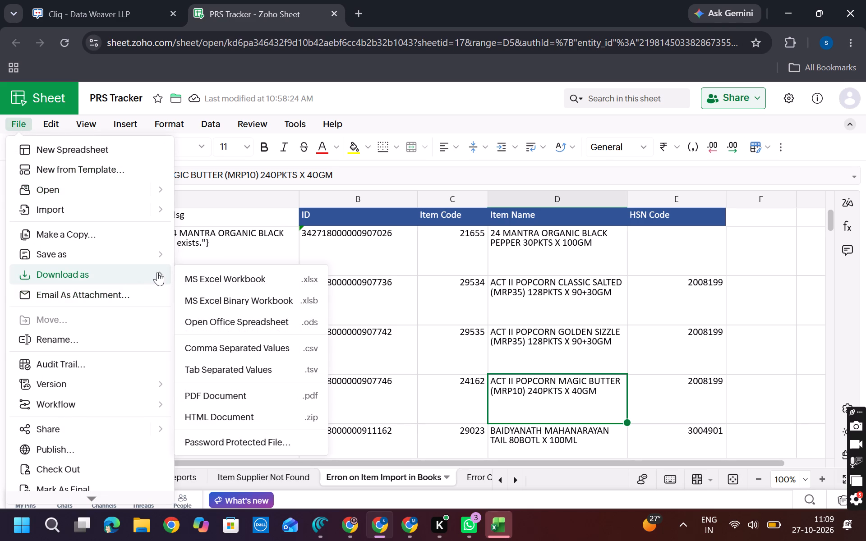
left_click(240, 280)
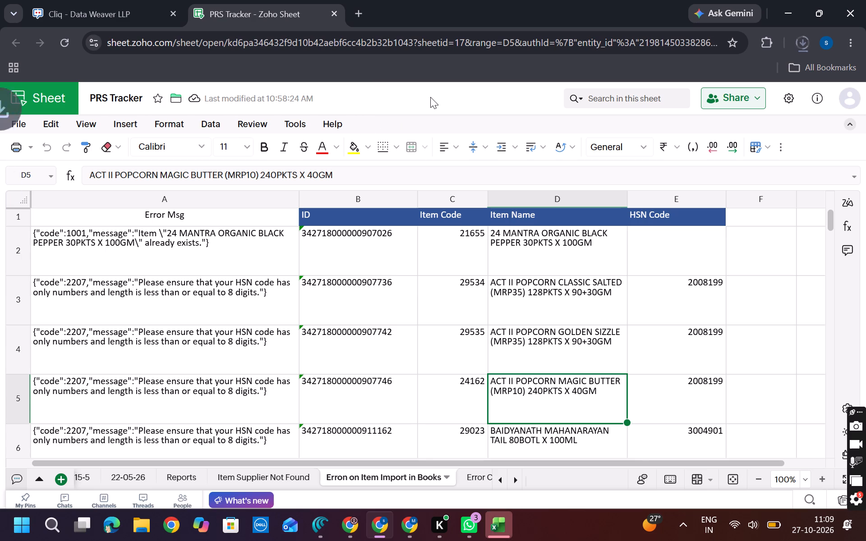
left_click(803, 36)
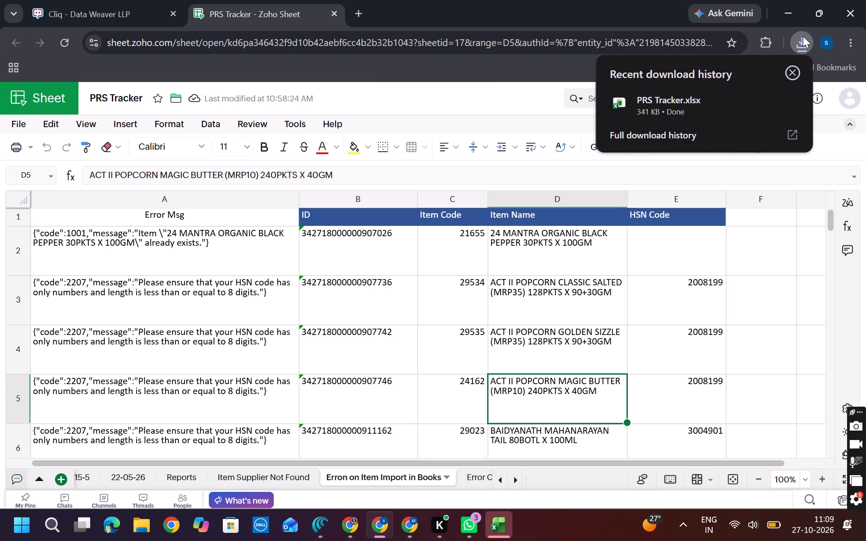
double_click(674, 92)
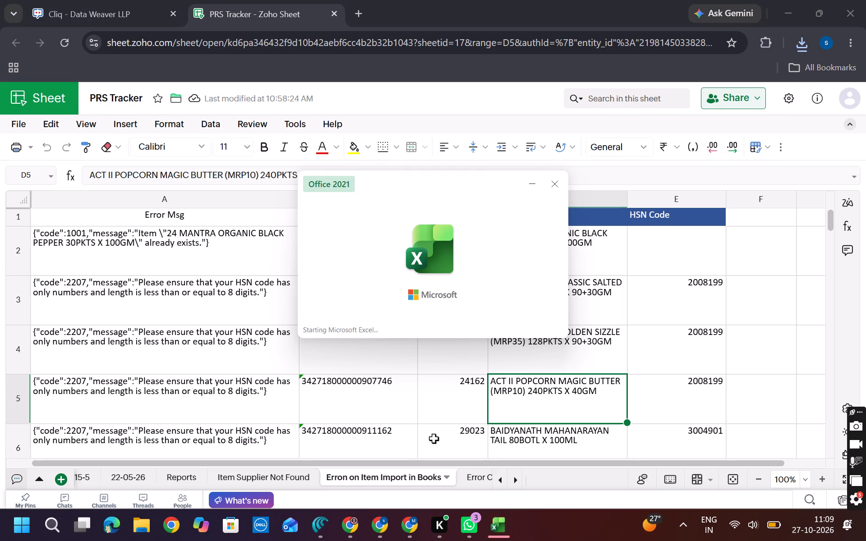
Return to the All Items import and load the PRS Tracker workbook from the Downloads folder of the local storage.
left_click(383, 527)
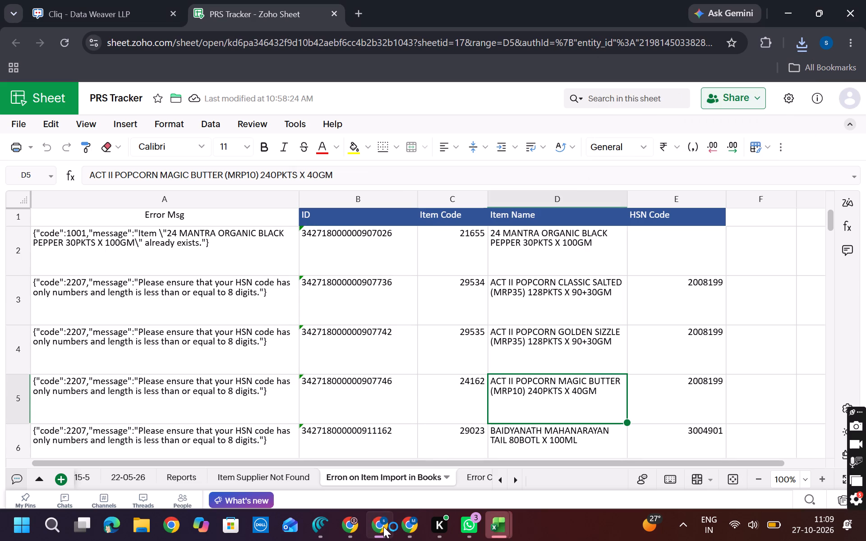
left_click(383, 527)
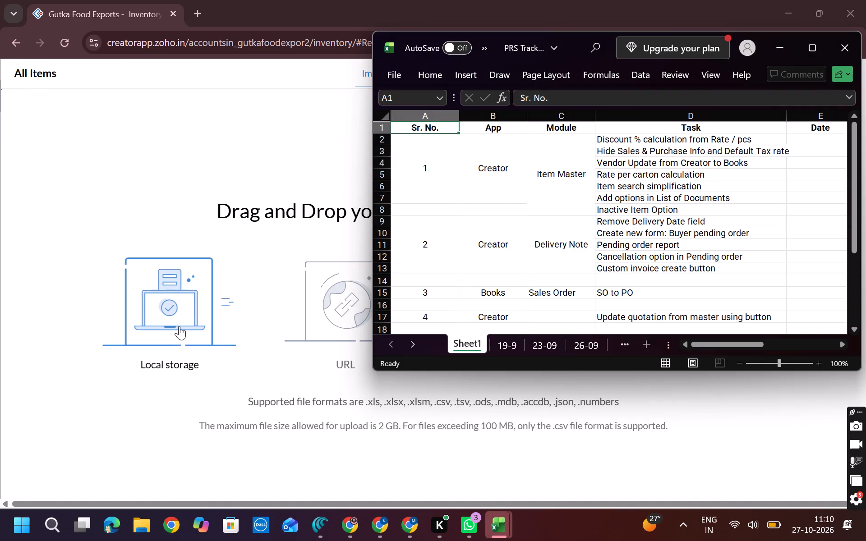
left_click(179, 326)
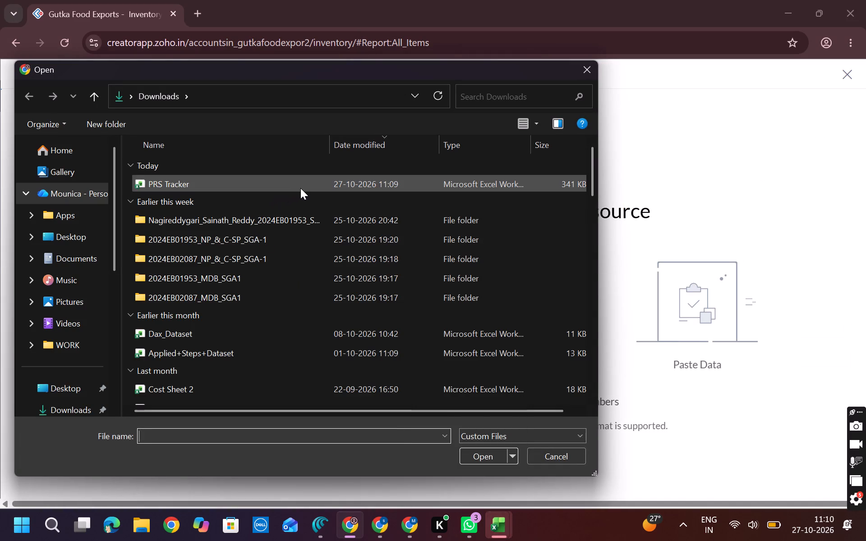
left_click(300, 188)
left_click(487, 463)
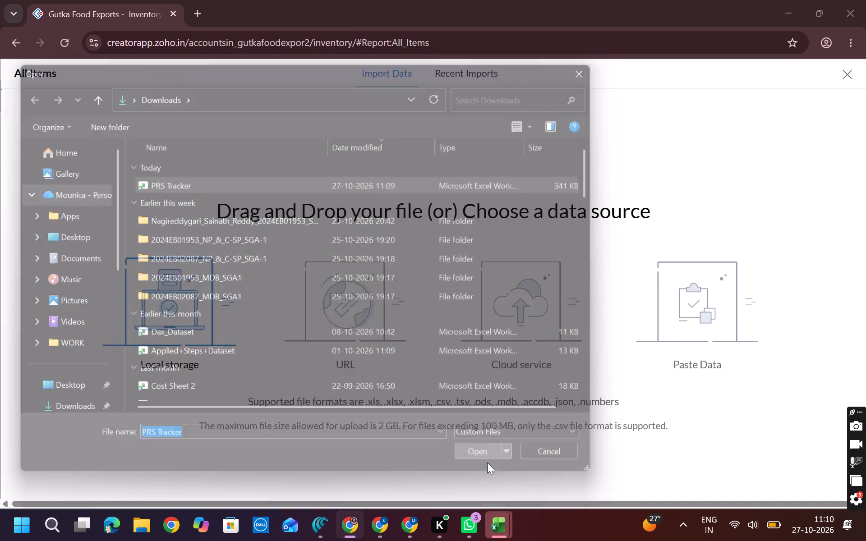
Close the Cost Sheet 2 and PRS Tracker workbooks open in Excel.
left_click(481, 407)
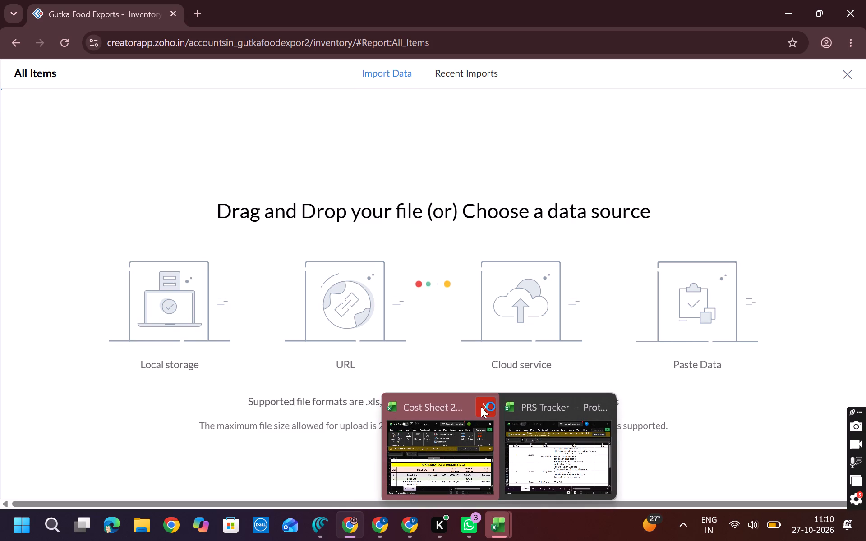
left_click(674, 305)
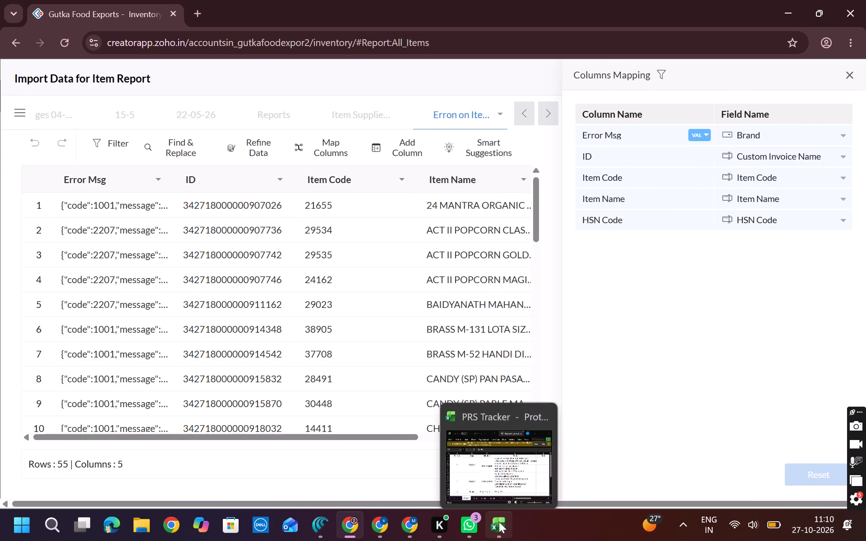
left_click(545, 409)
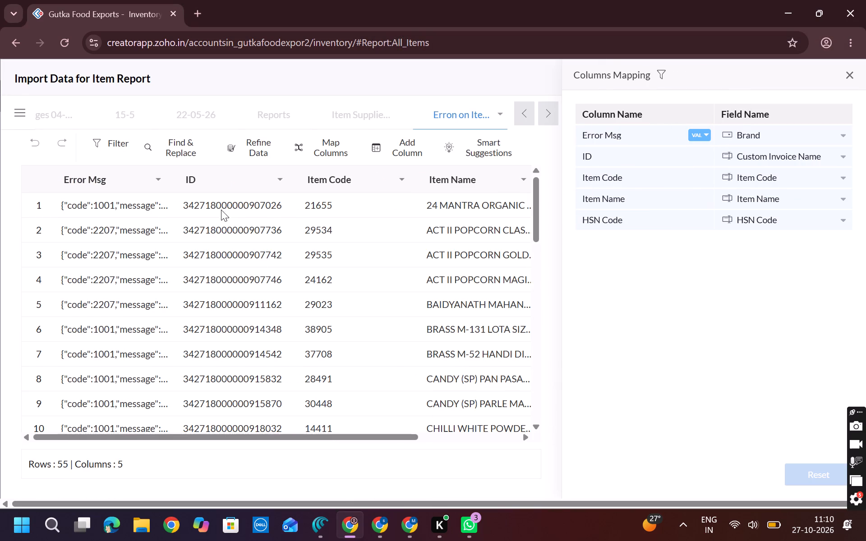
Remove the Brand field mapping from the Error Msg column.
scroll(359, 120, "left", 5)
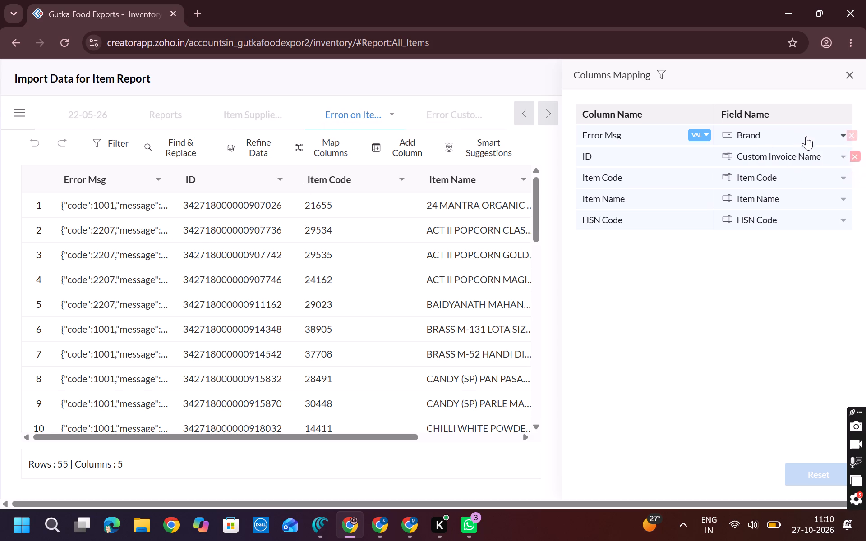
left_click(857, 137)
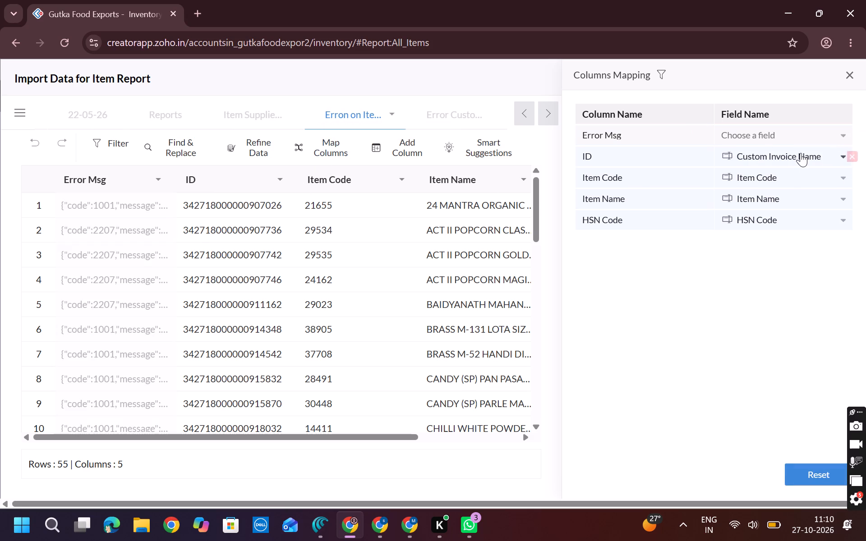
Look through the available target fields for the ID column to find a suitable mapping.
left_click(784, 155)
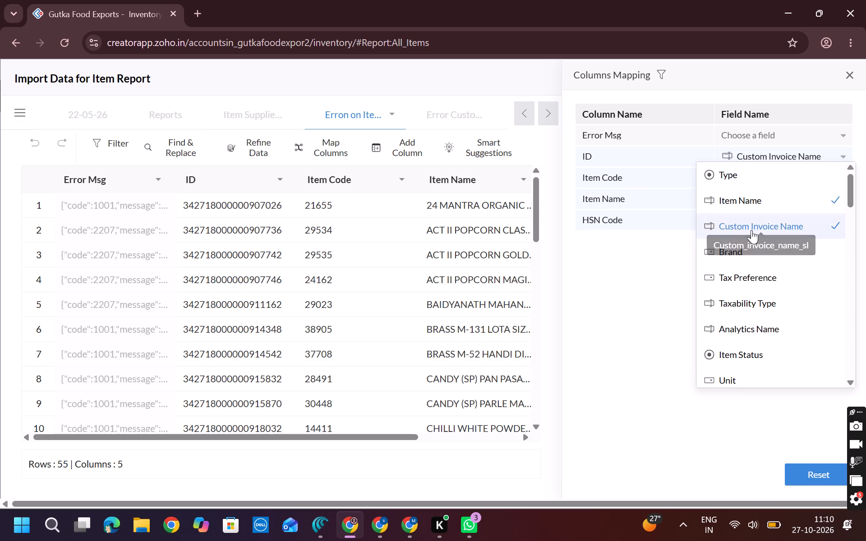
scroll(751, 230, "down", 8)
scroll(751, 230, "up", 1)
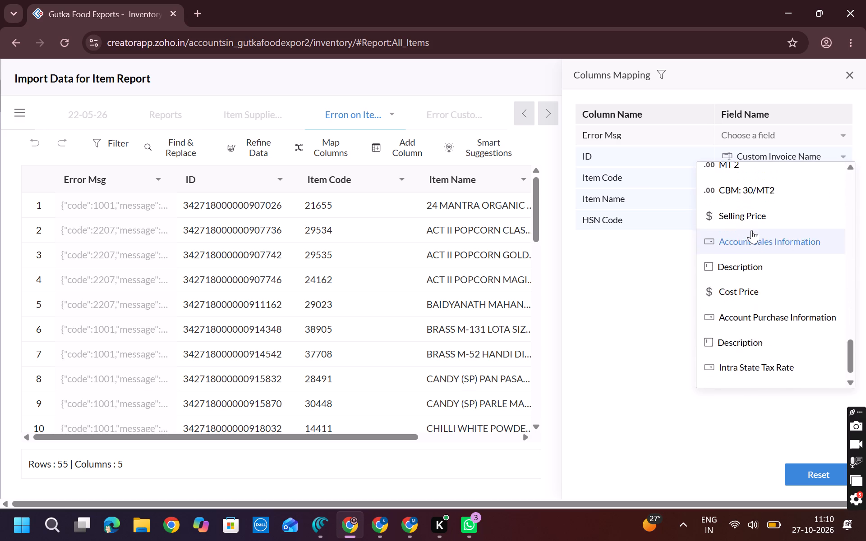
scroll(751, 230, "up", 7)
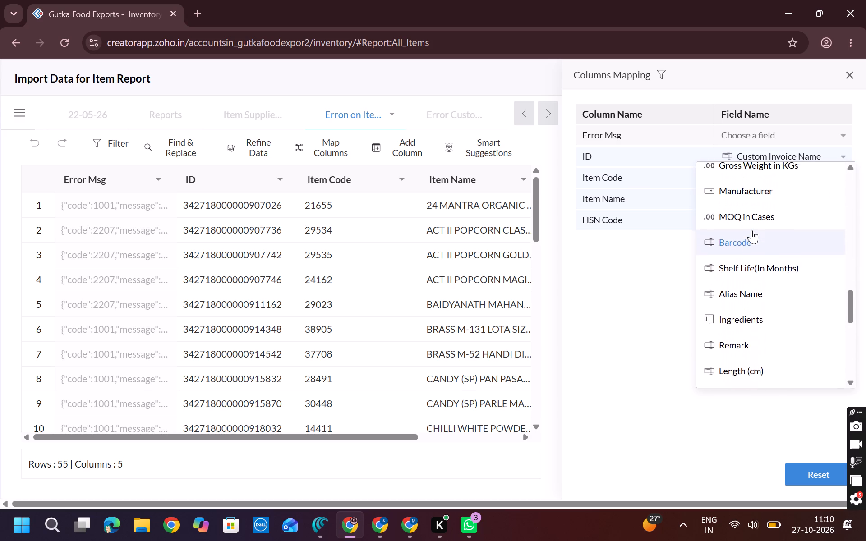
scroll(751, 230, "up", 8)
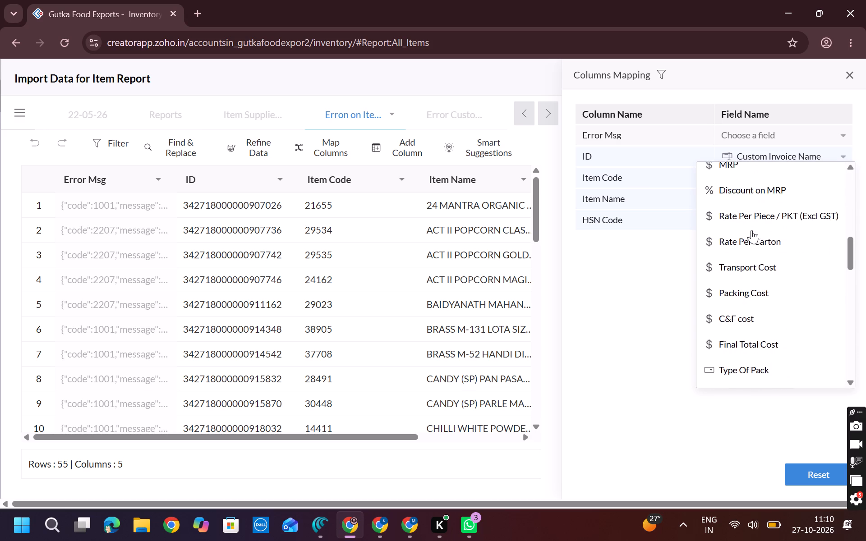
scroll(751, 230, "up", 3)
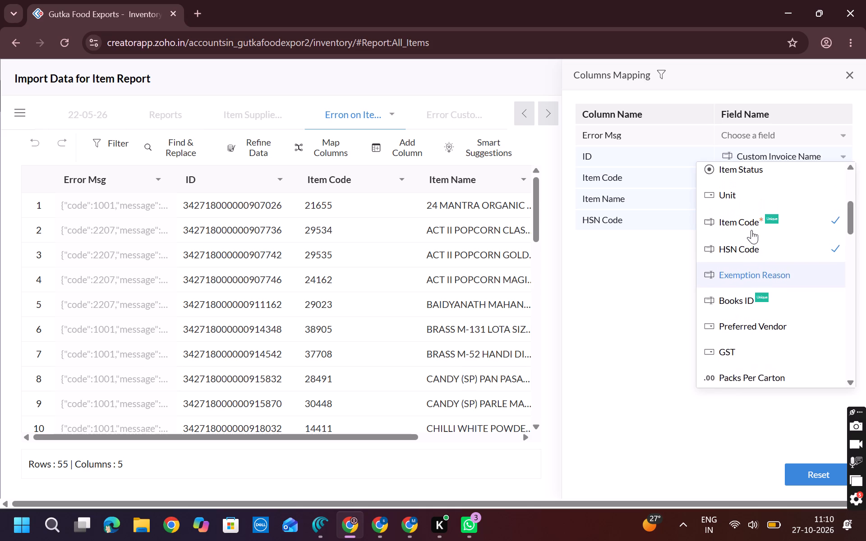
scroll(751, 230, "up", 6)
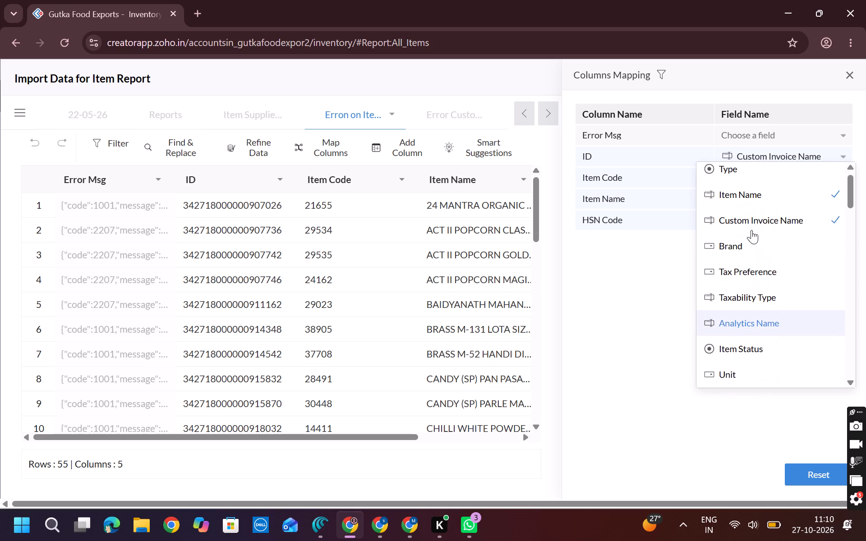
scroll(751, 230, "up", 1)
left_click(645, 276)
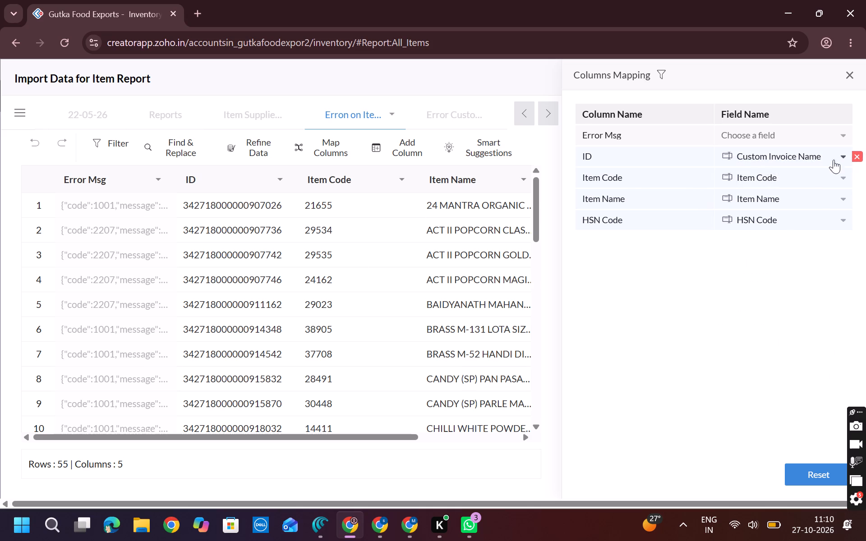
left_click(820, 158)
left_click(820, 158)
Map the ID column to the Type field.
left_click(736, 161)
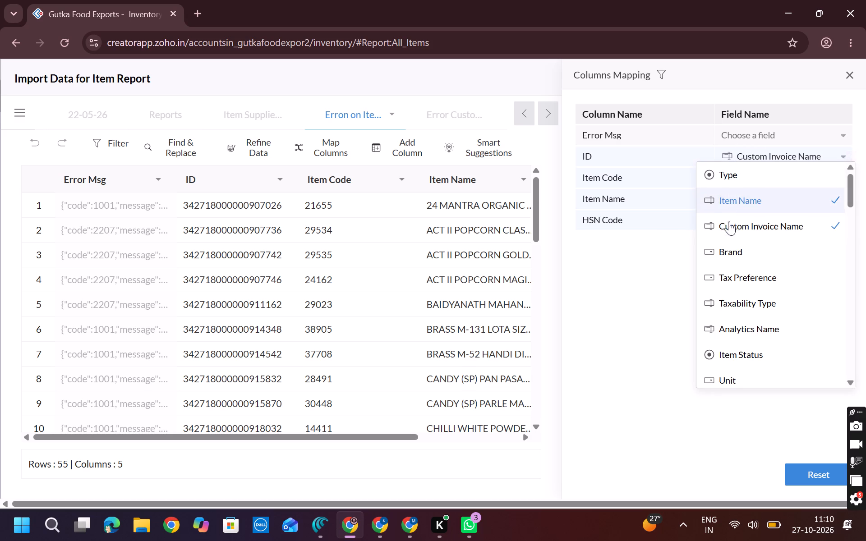
scroll(743, 270, "down", 1)
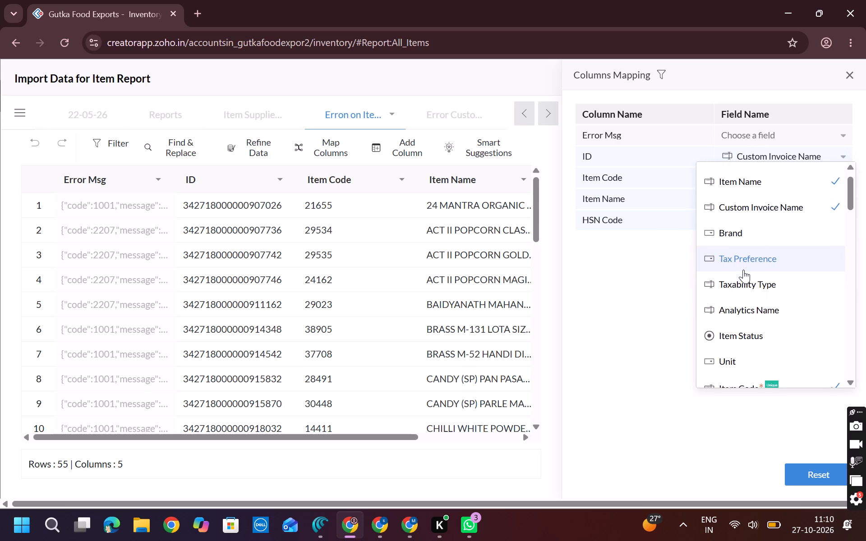
scroll(743, 270, "down", 1)
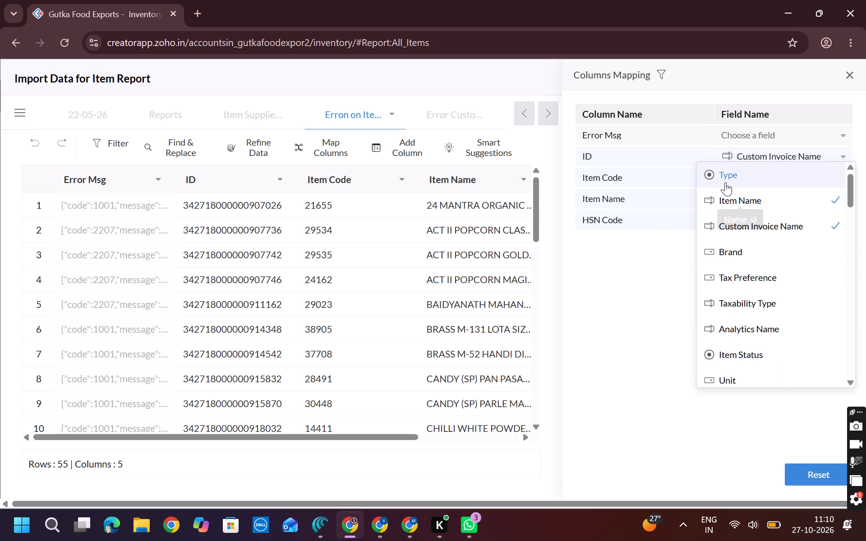
left_click(725, 182)
Check the target fields available for the ID column once more, including the unique ones, and close the columns mapping.
left_click(766, 158)
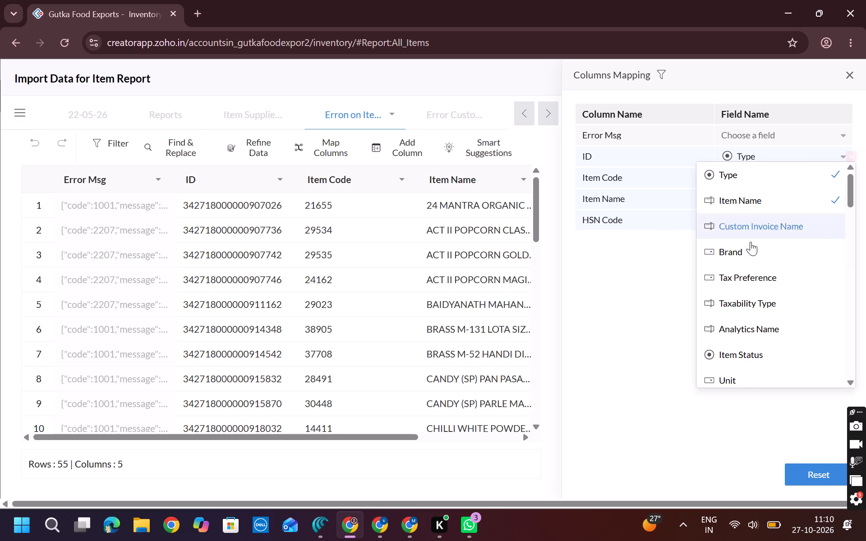
scroll(751, 242, "down", 3)
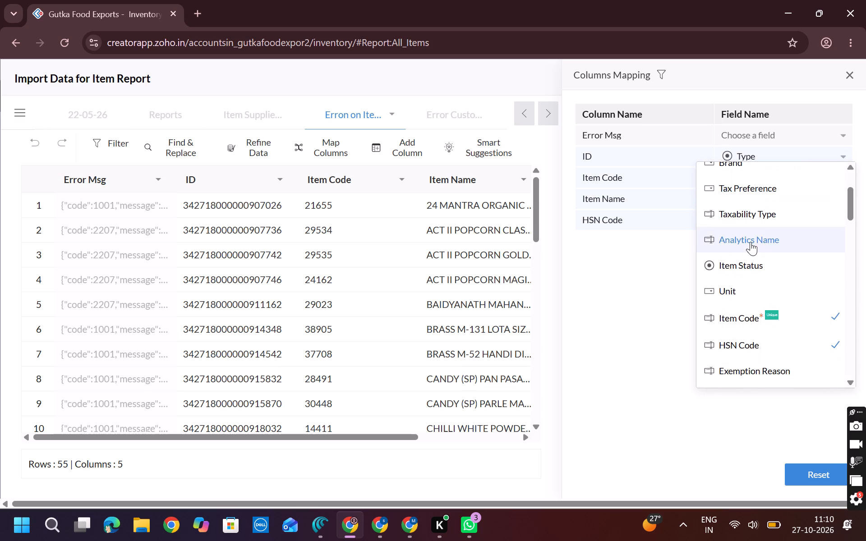
scroll(751, 242, "down", 1)
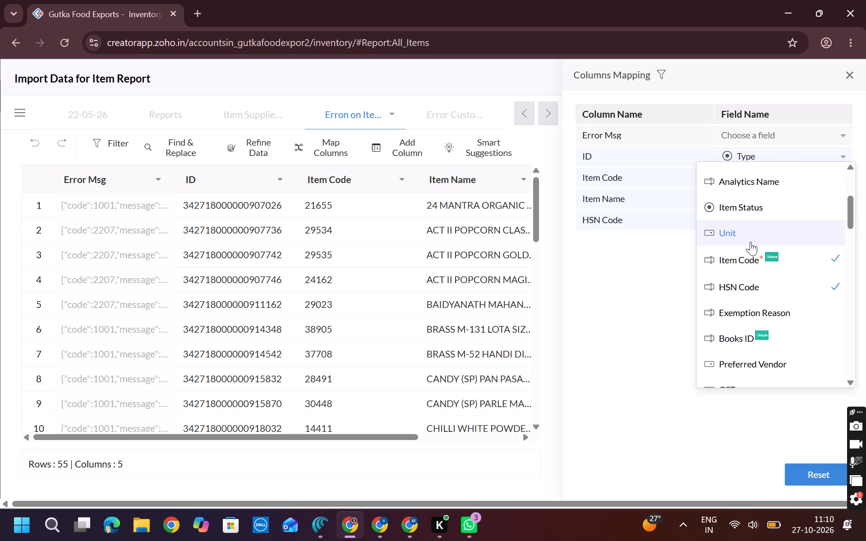
scroll(751, 242, "down", 1)
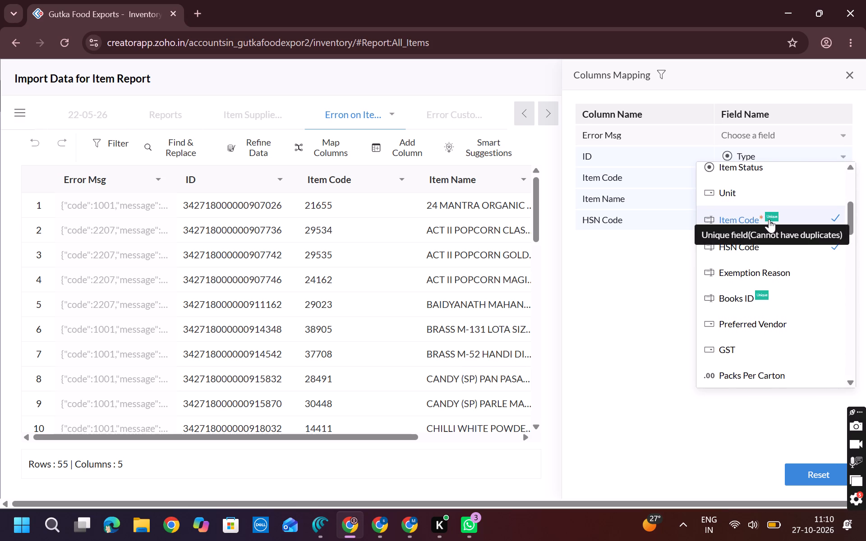
scroll(765, 296, "down", 2)
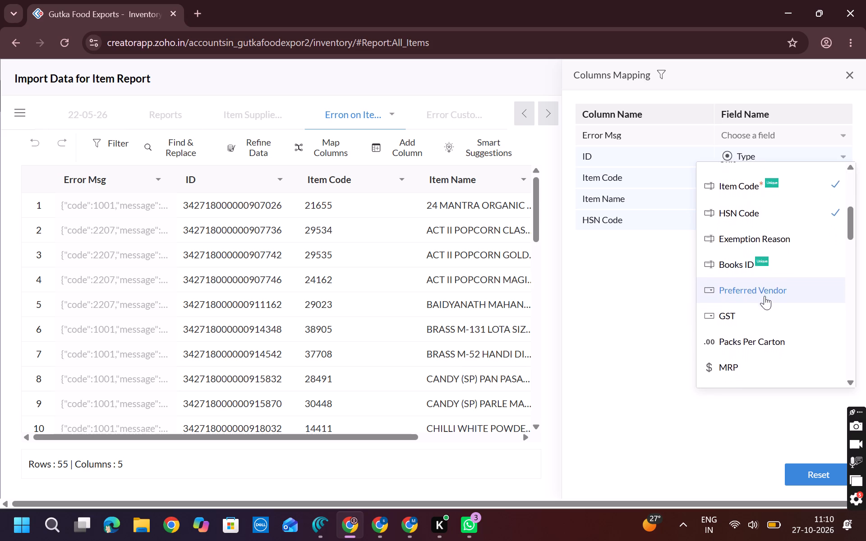
scroll(765, 296, "down", 6)
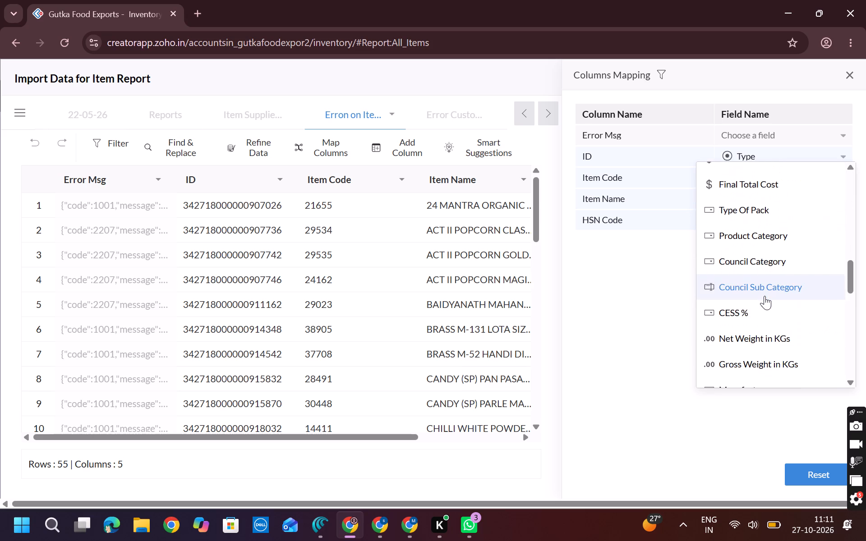
scroll(765, 296, "down", 5)
left_click(594, 327)
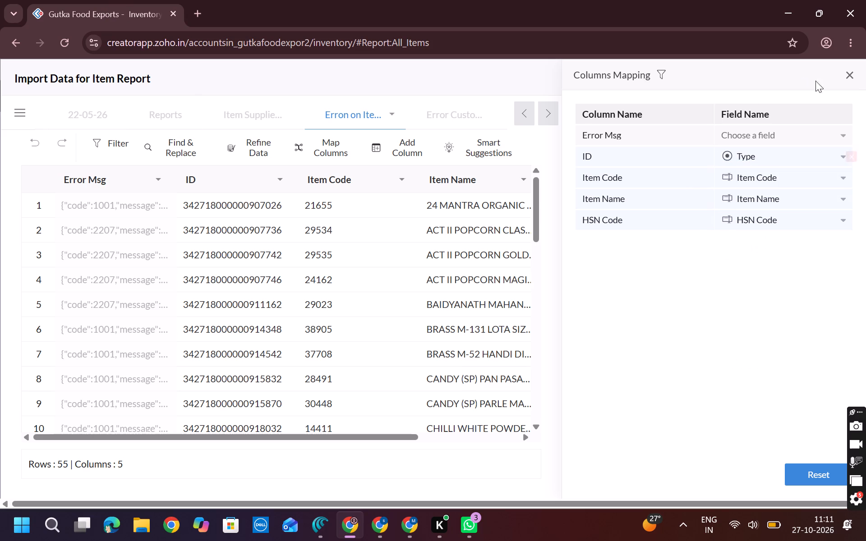
left_click(851, 77)
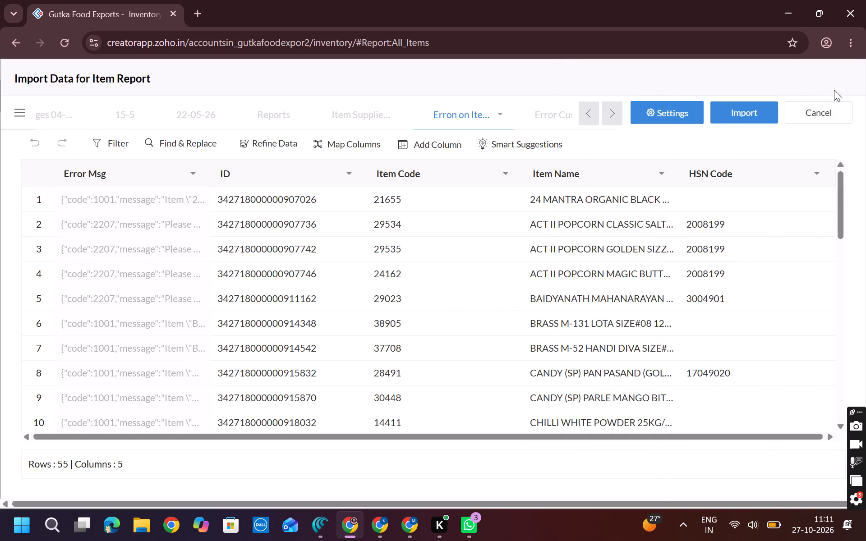
Cancel the current item data import and discard the uploaded data.
left_click(837, 105)
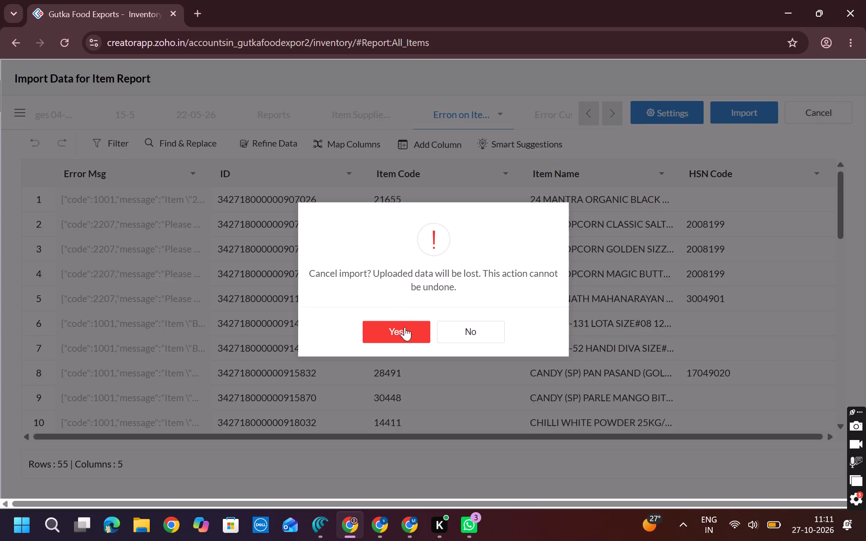
left_click(407, 332)
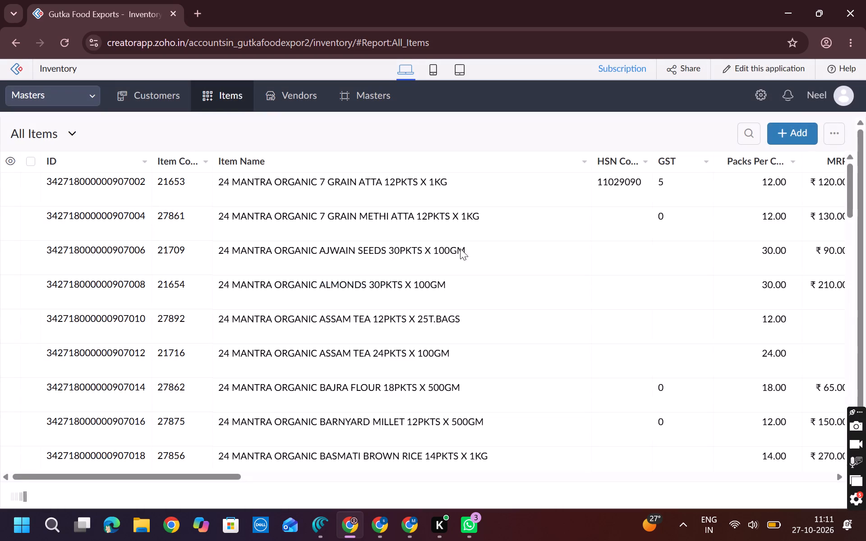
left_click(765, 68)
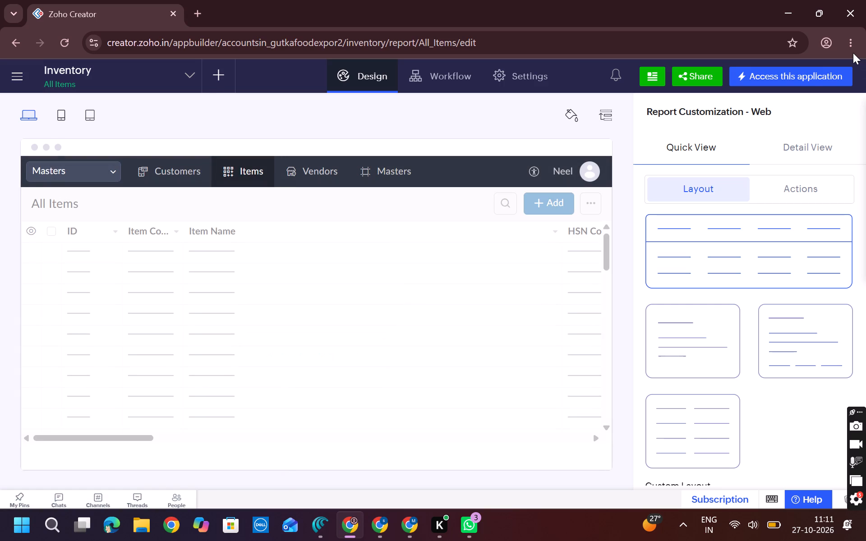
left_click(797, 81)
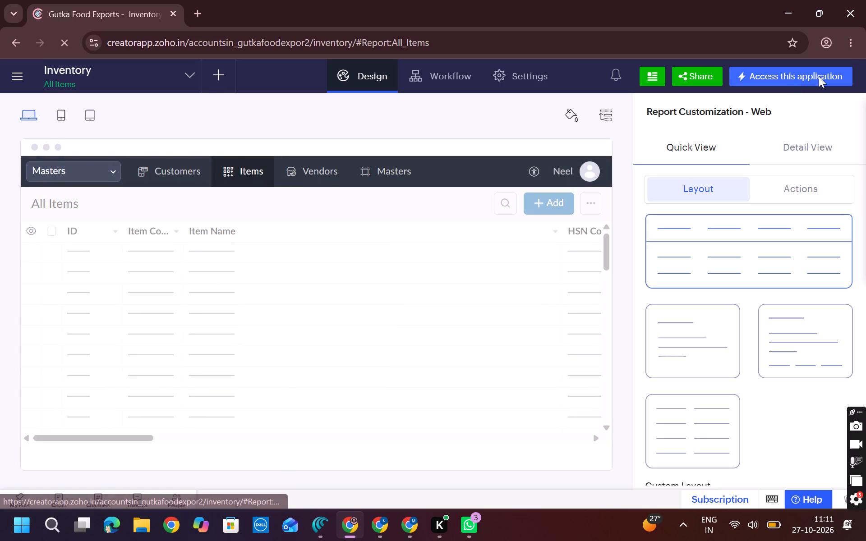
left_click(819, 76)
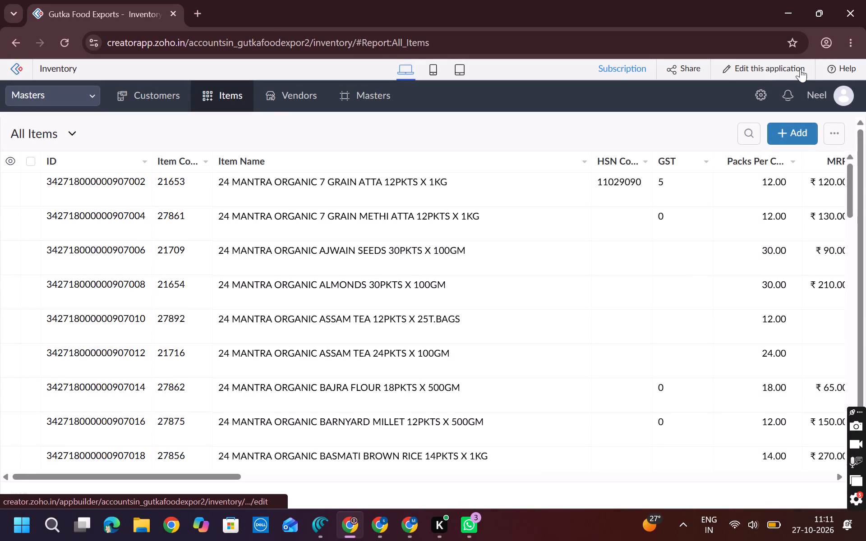
Start a new import into the All Items report from local storage using the PRS Tracker workbook in Downloads.
left_click(838, 135)
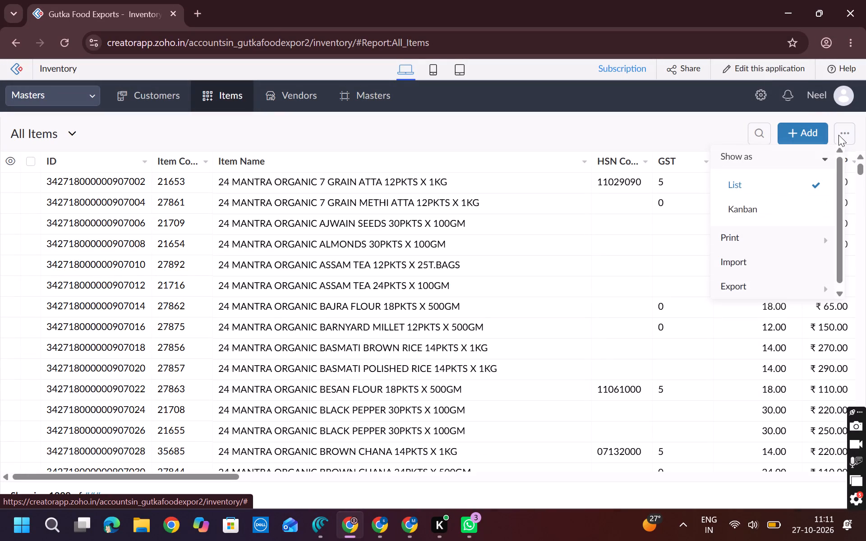
left_click(729, 264)
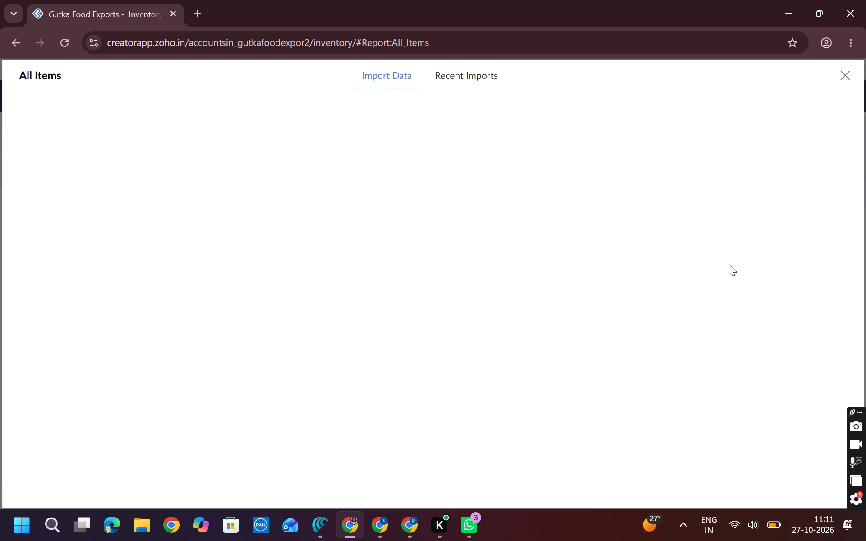
left_click(172, 303)
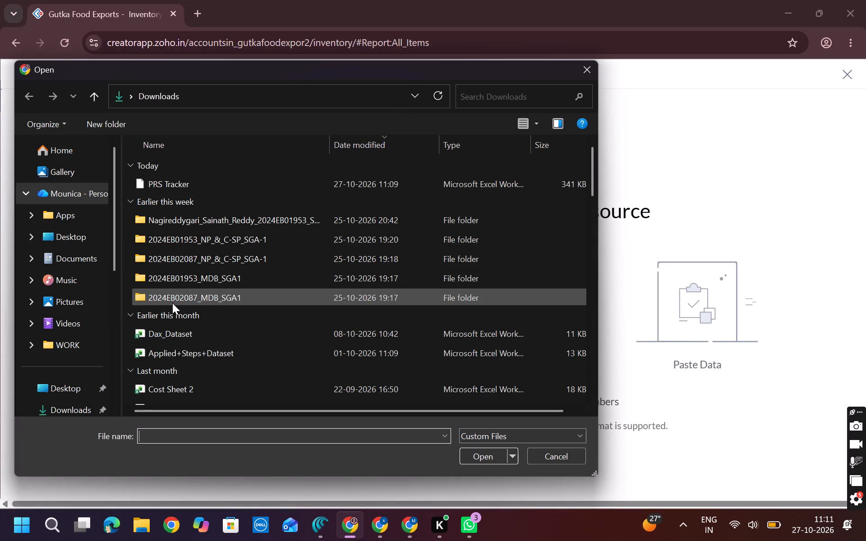
left_click(223, 176)
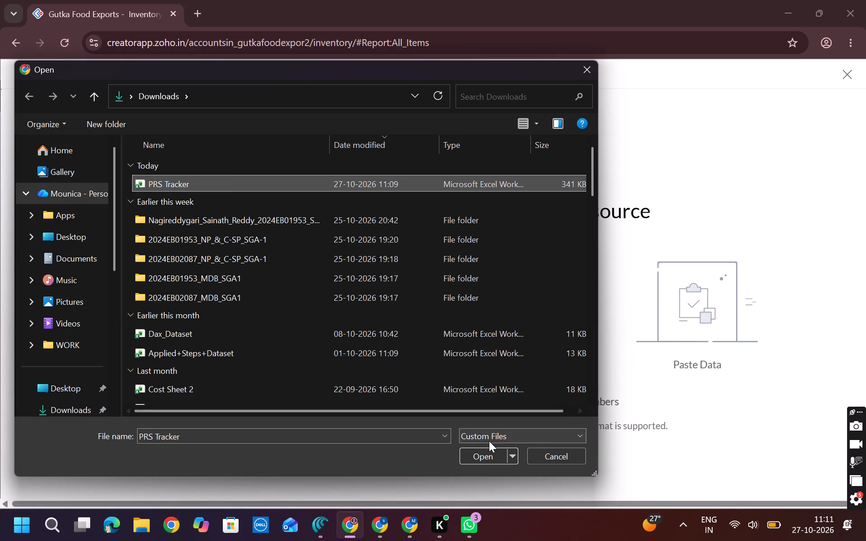
left_click(490, 457)
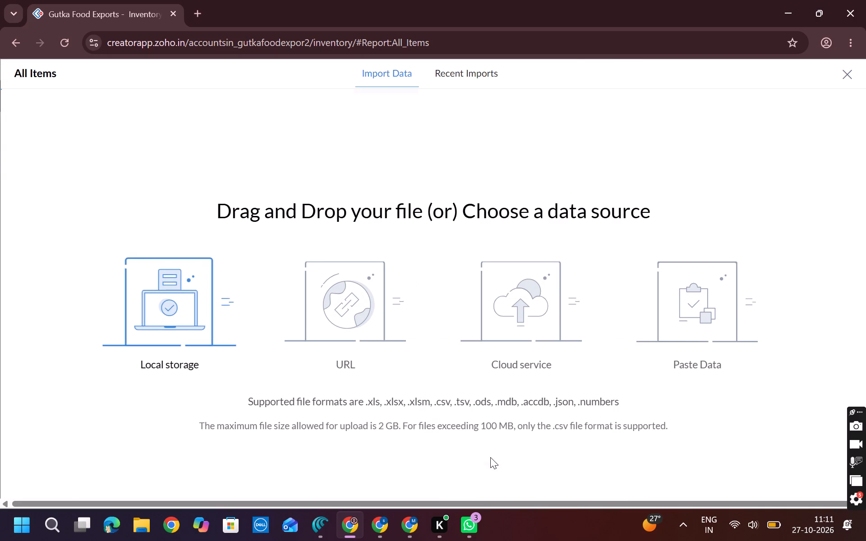
Look through the full list of target fields for the ID column, leaving its mapping as it is.
left_click(791, 154)
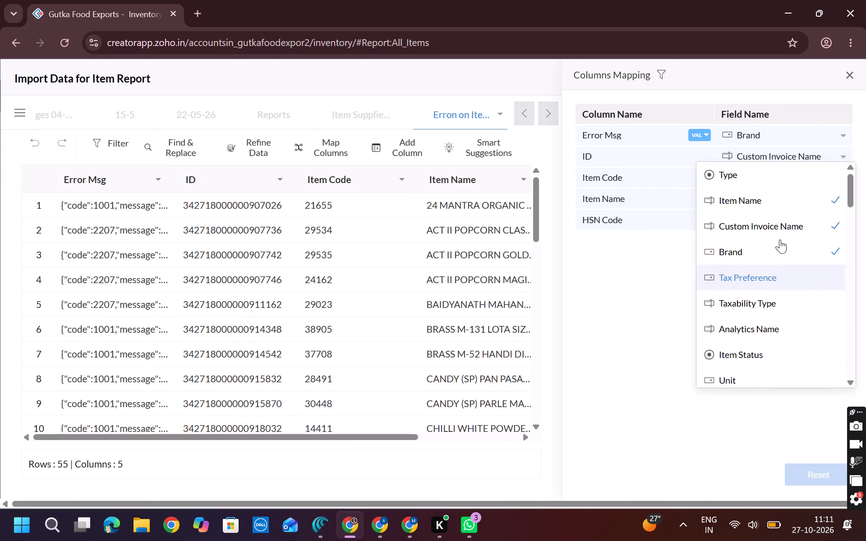
scroll(780, 239, "down", 5)
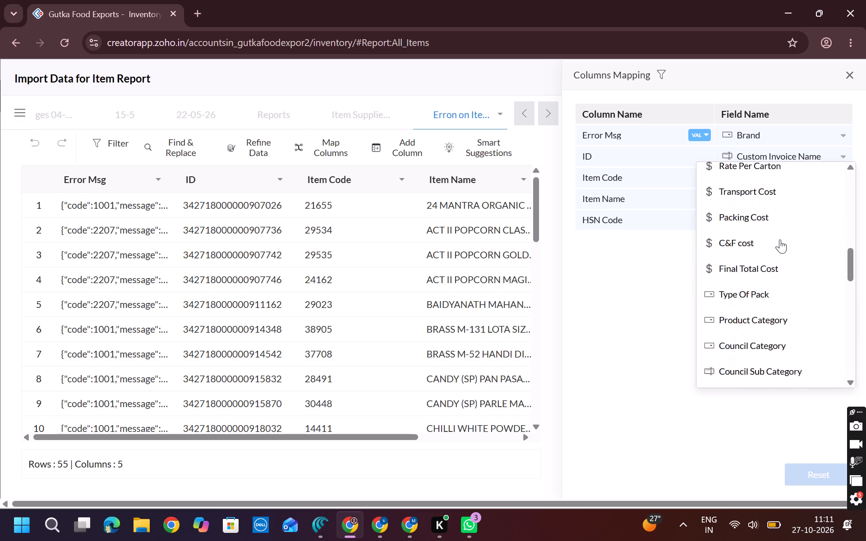
scroll(780, 239, "down", 8)
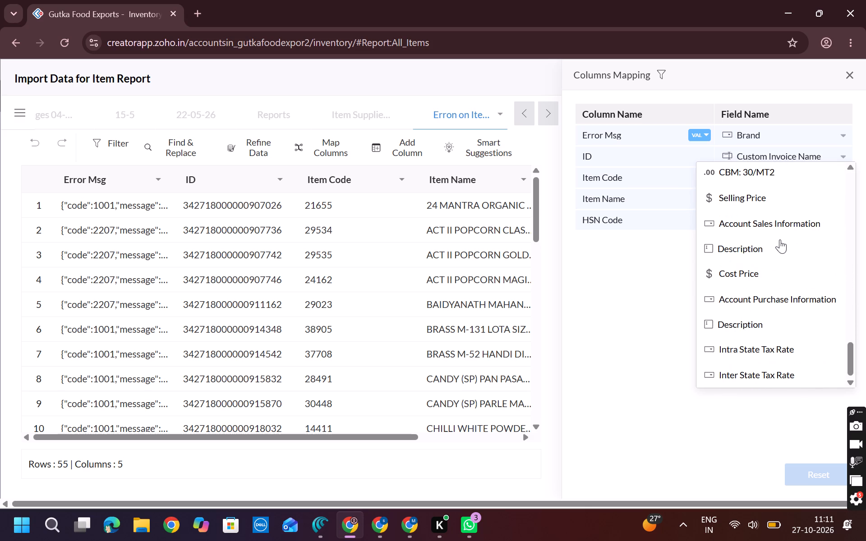
scroll(780, 239, "down", 1)
scroll(780, 239, "up", 8)
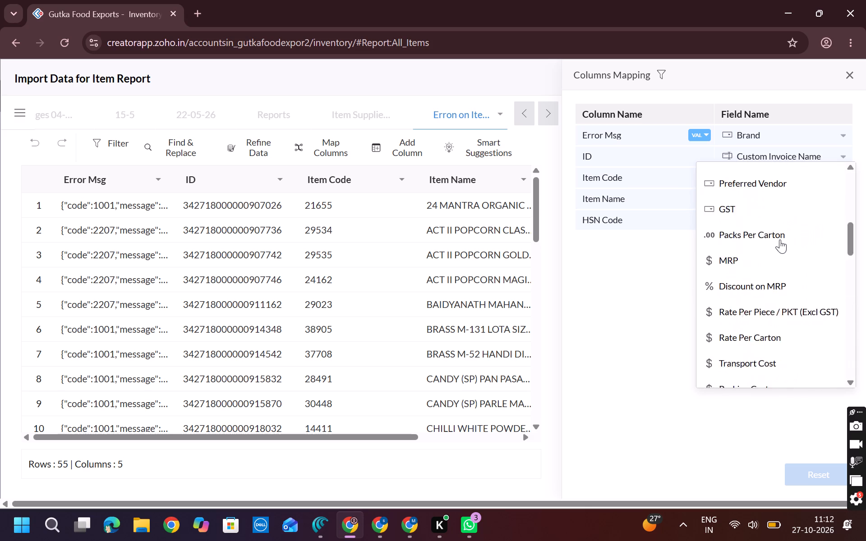
scroll(780, 239, "up", 2)
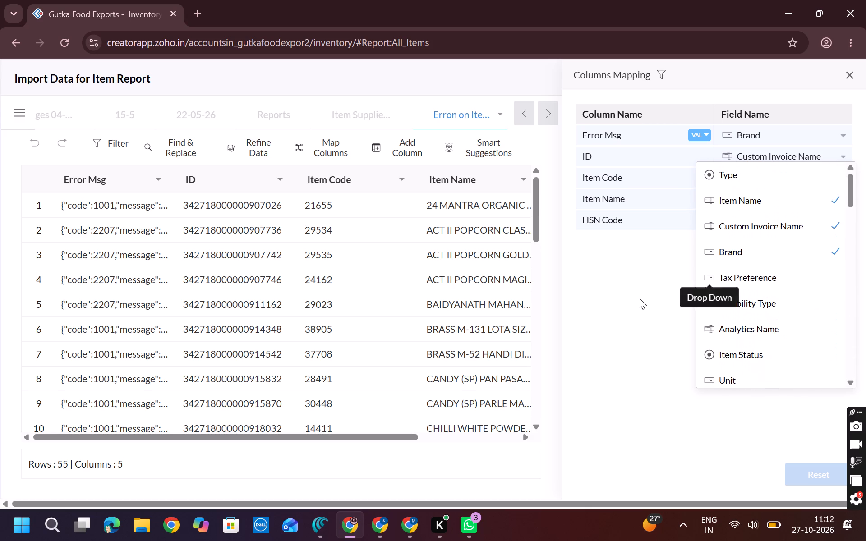
left_click(639, 298)
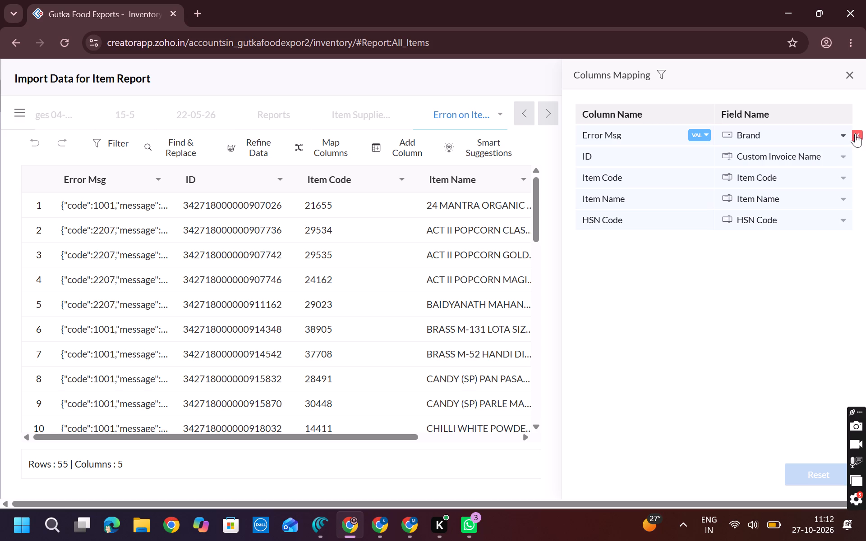
Remove the Brand field mapping from the Error Msg column so that column is left unmapped.
left_click(855, 133)
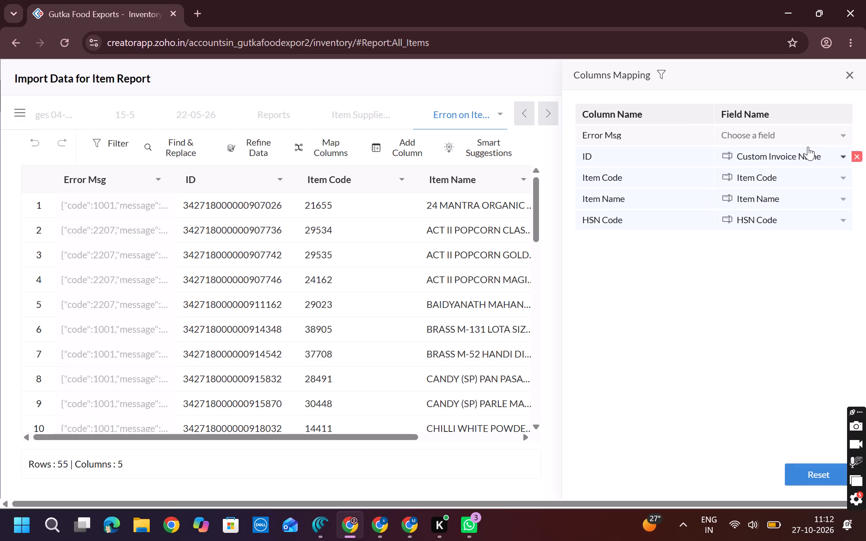
Look through the target fields available for the ID column for one that suits the item record IDs.
left_click(808, 147)
scroll(761, 239, "down", 4)
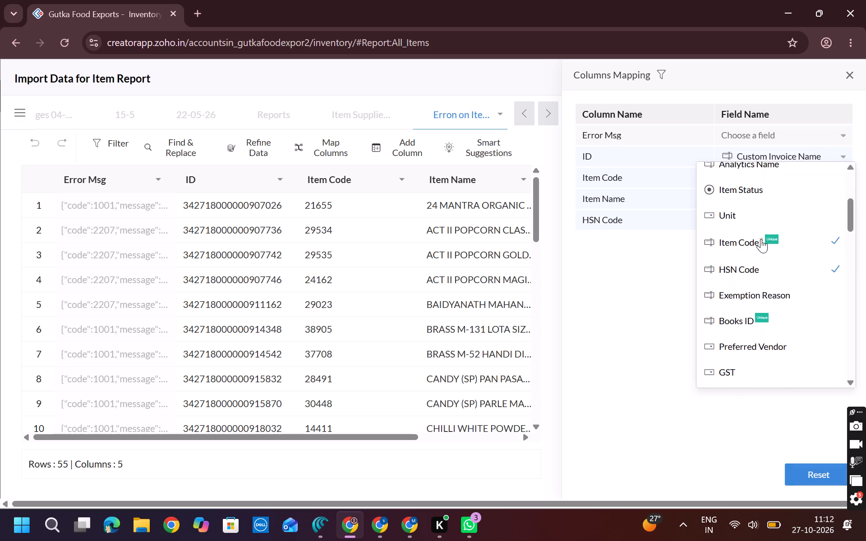
scroll(761, 239, "down", 5)
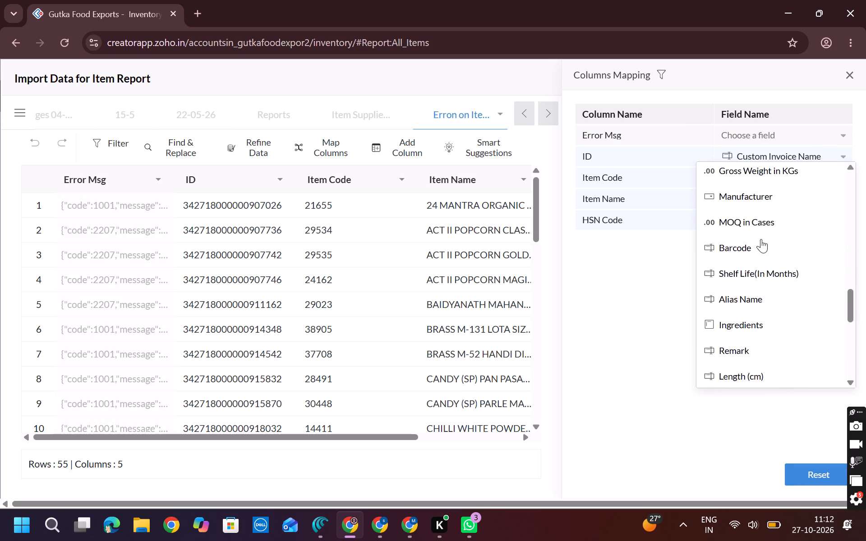
scroll(761, 239, "down", 2)
scroll(761, 239, "up", 9)
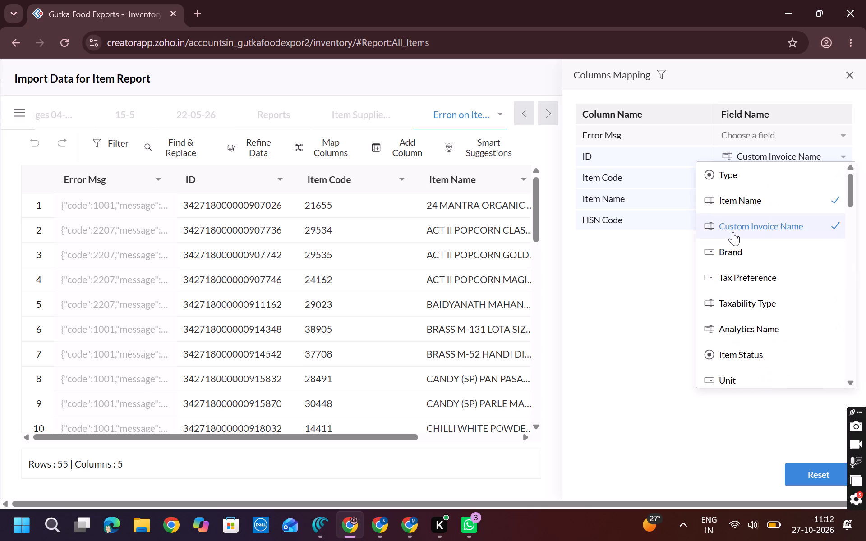
scroll(743, 283, "down", 3)
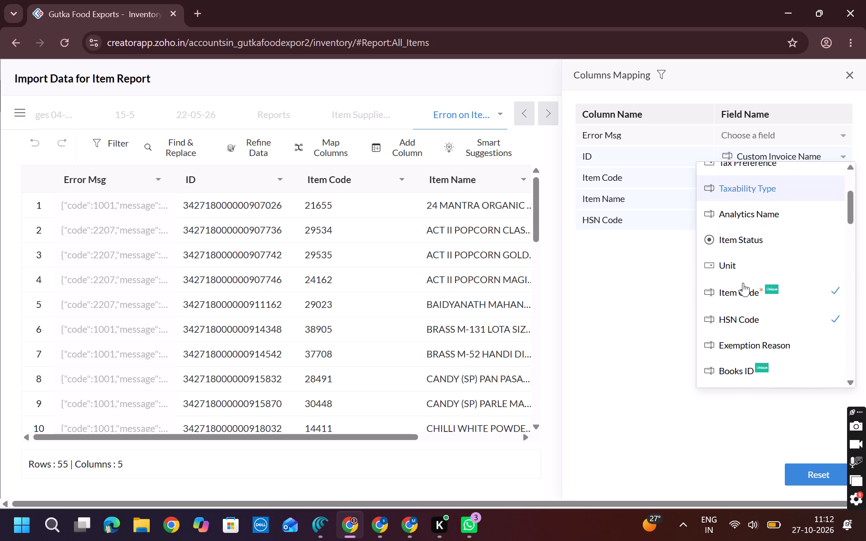
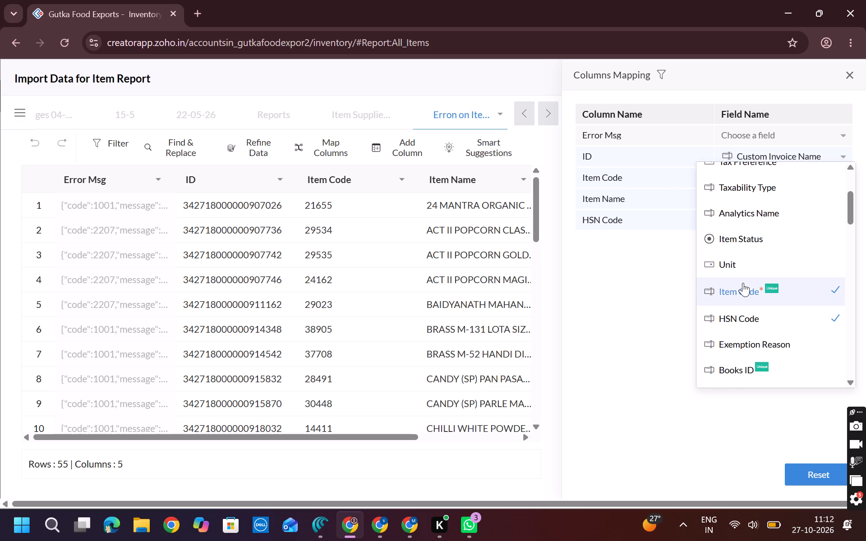
Look through the target fields available for the ID column again, from the start of the list down to the pricing and account fields.
scroll(743, 283, "up", 9)
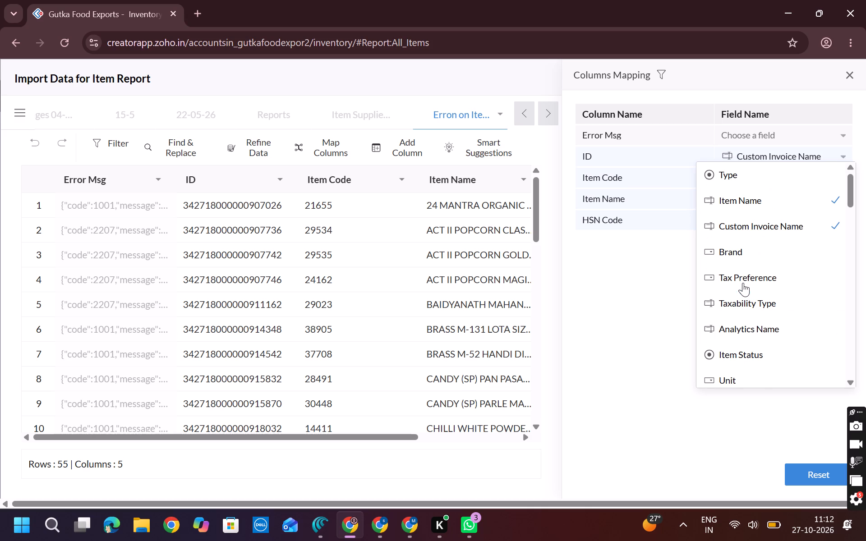
scroll(743, 283, "down", 5)
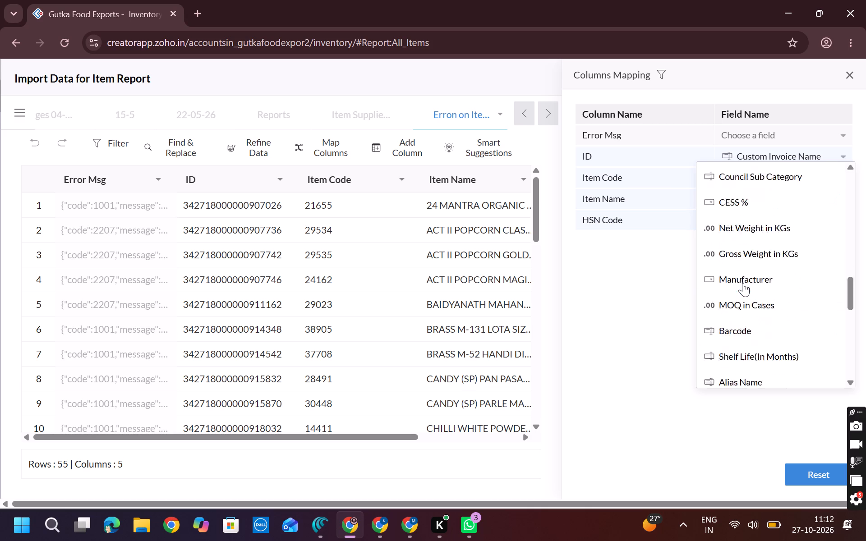
scroll(743, 283, "down", 4)
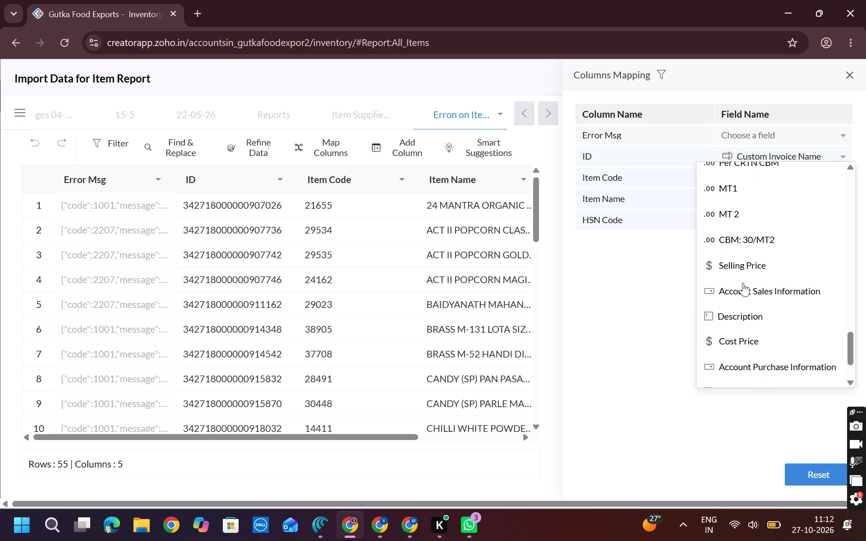
Look back through the target fields offered for the ID column and close the list without choosing one.
scroll(743, 283, "up", 5)
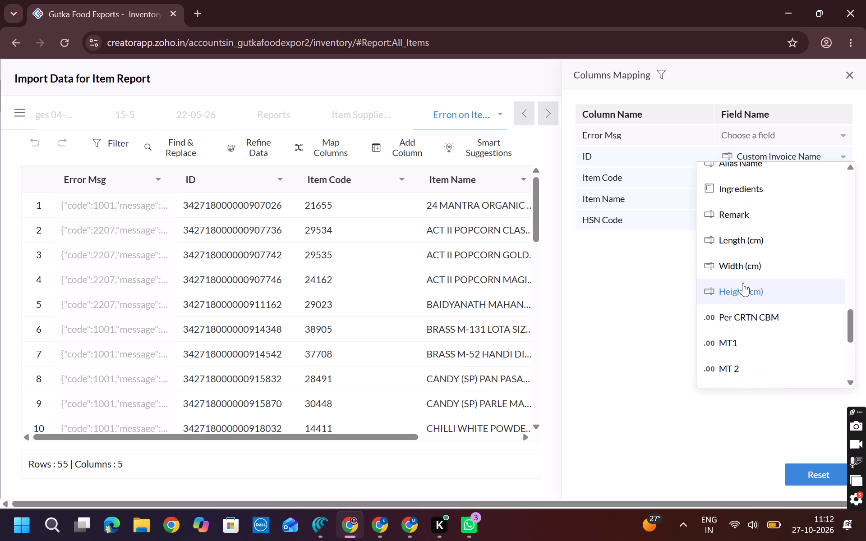
scroll(743, 283, "up", 8)
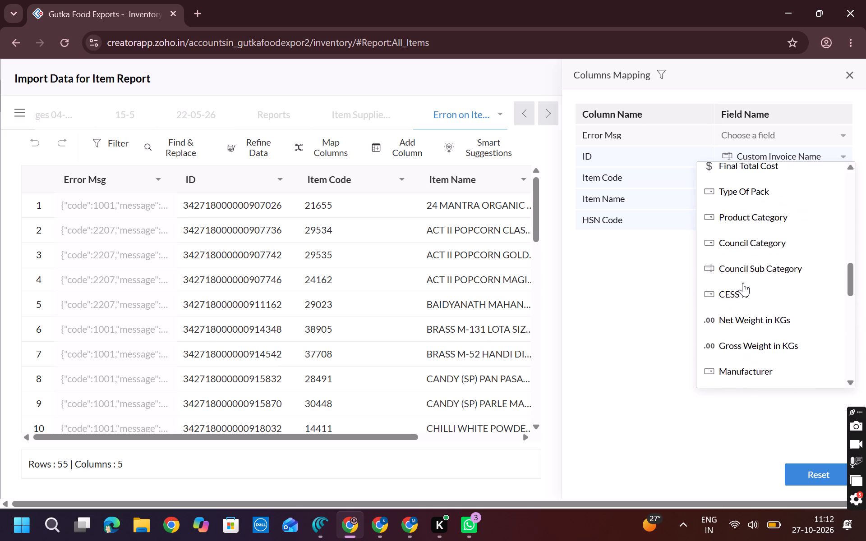
scroll(743, 283, "up", 7)
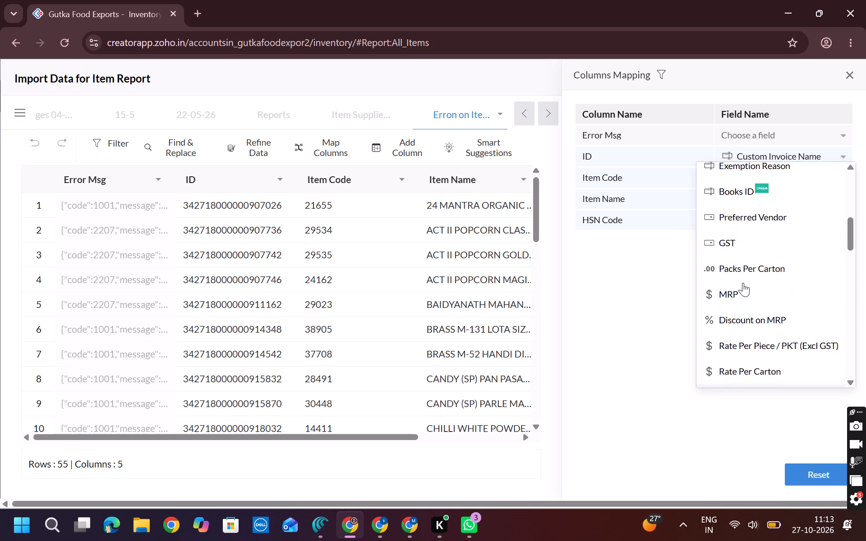
scroll(743, 283, "up", 5)
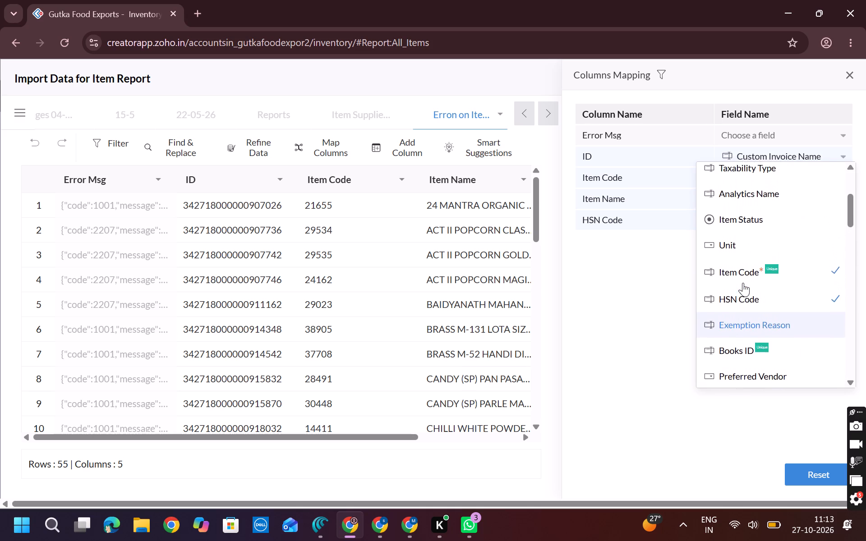
scroll(743, 283, "up", 4)
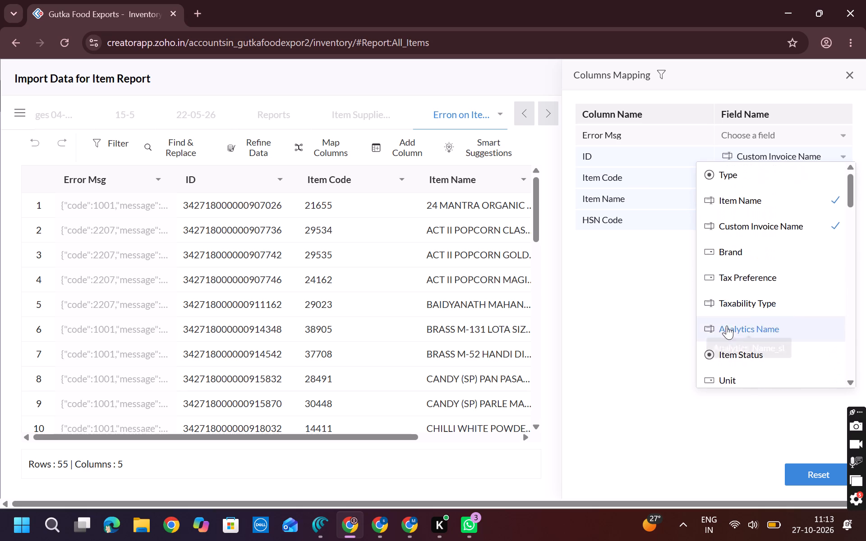
scroll(727, 326, "down", 1)
scroll(755, 362, "down", 1)
left_click(630, 327)
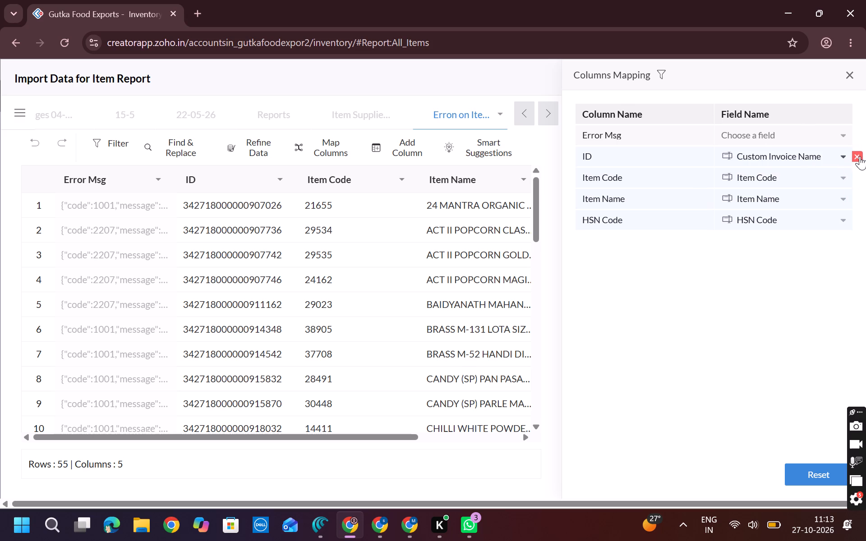
Clear the Custom Invoice Name mapping from the ID column and close the columns mapping.
left_click(860, 156)
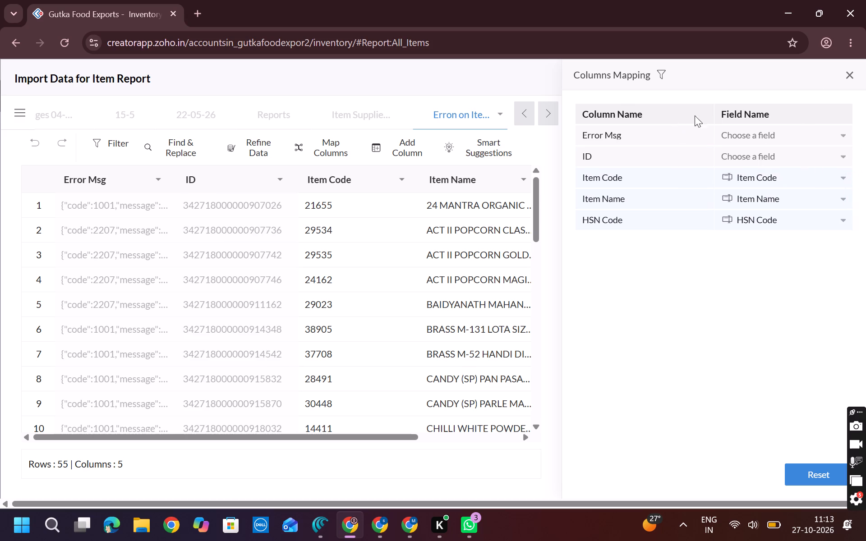
left_click(854, 71)
Set the import mode to Update Records, matching the ID column to the unique ID field, and close the import settings.
left_click(657, 102)
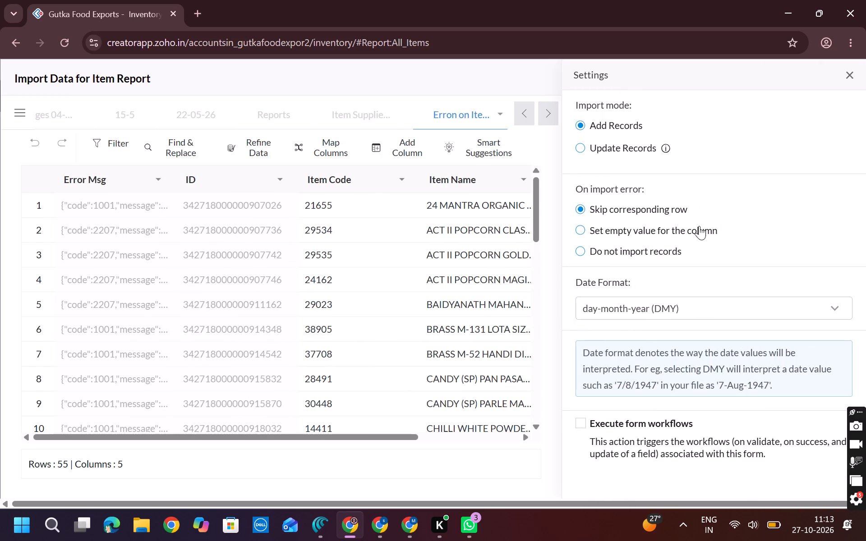
left_click(595, 146)
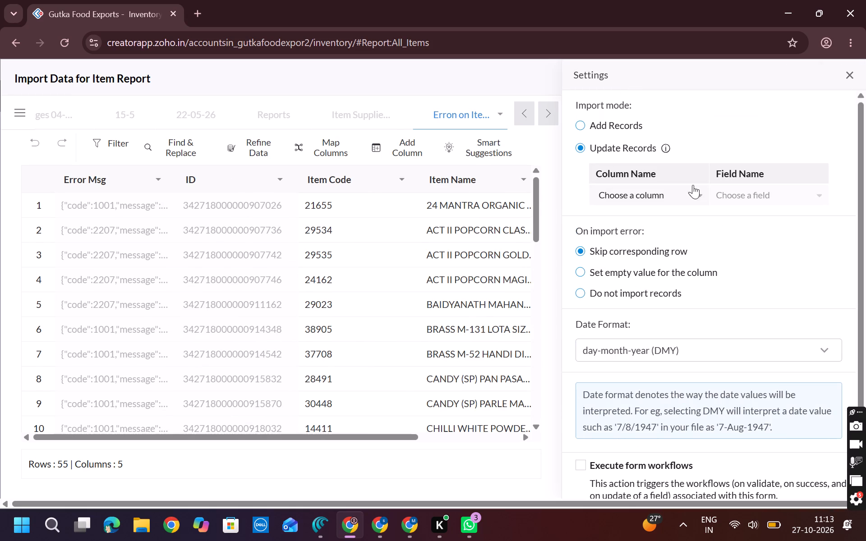
left_click(742, 192)
left_click(666, 194)
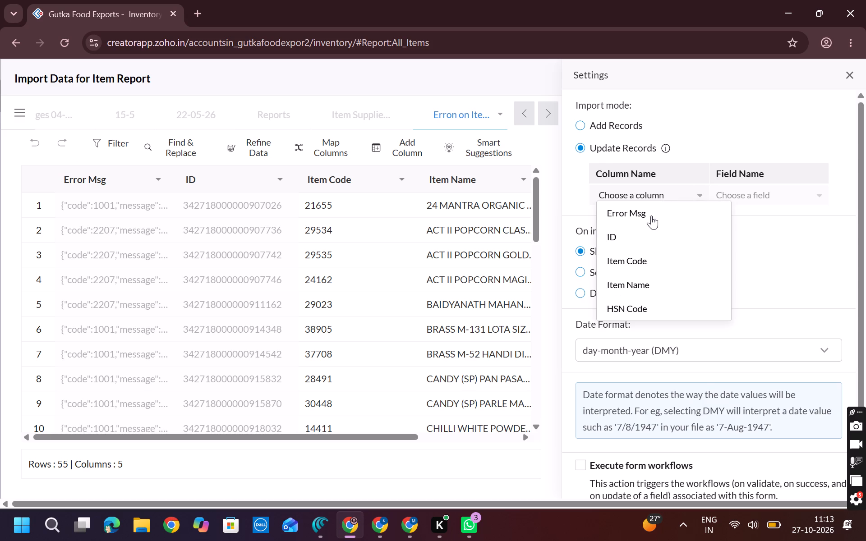
left_click(627, 238)
left_click(755, 190)
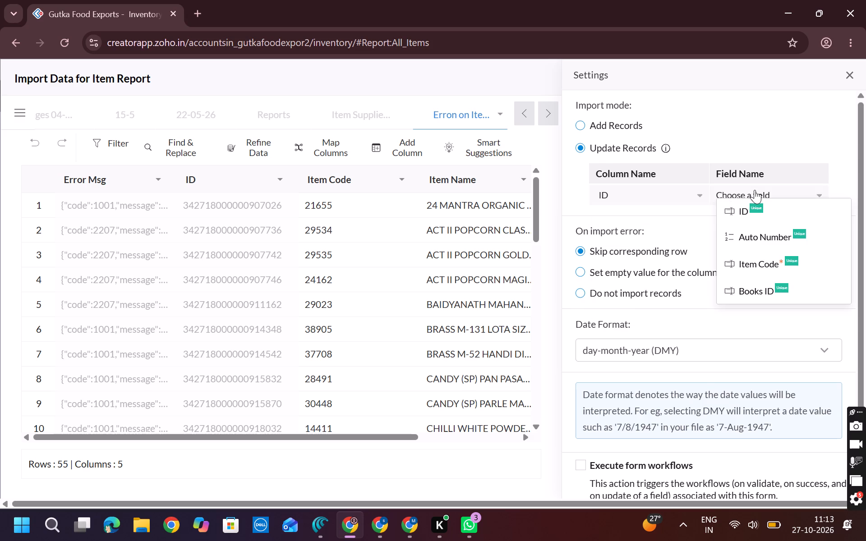
left_click(725, 215)
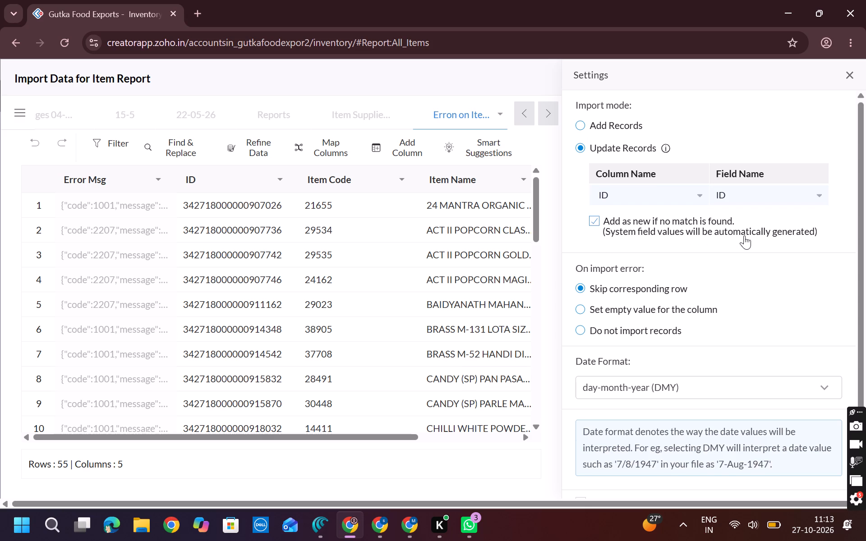
scroll(744, 235, "down", 1)
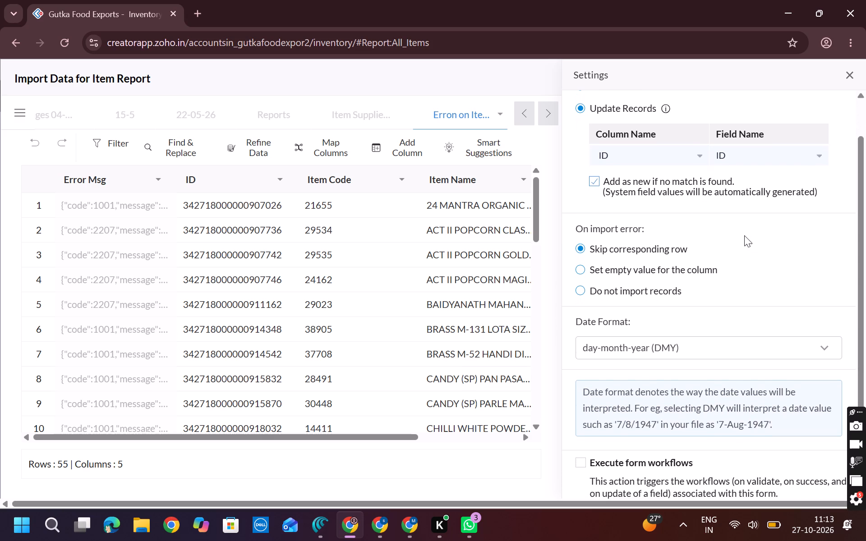
left_click(744, 235)
left_click(852, 75)
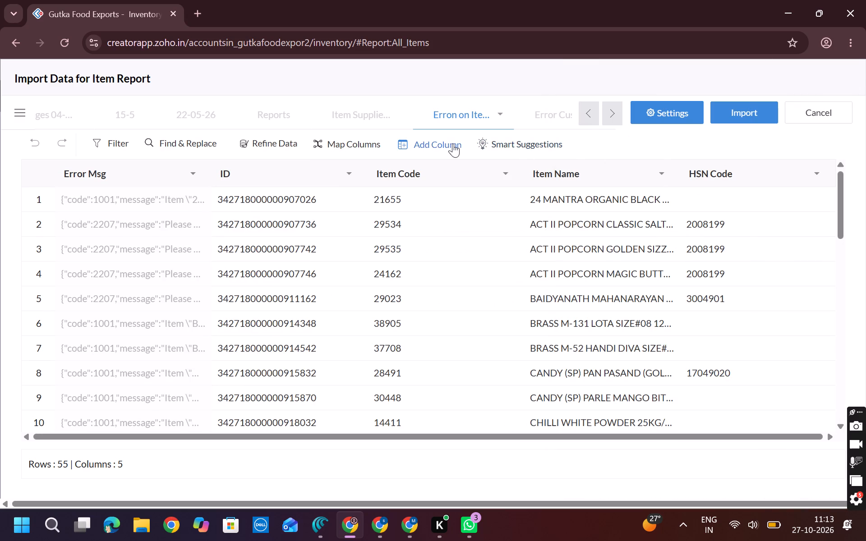
Check the field assigned to each column in the columns mapping and close it.
left_click(355, 142)
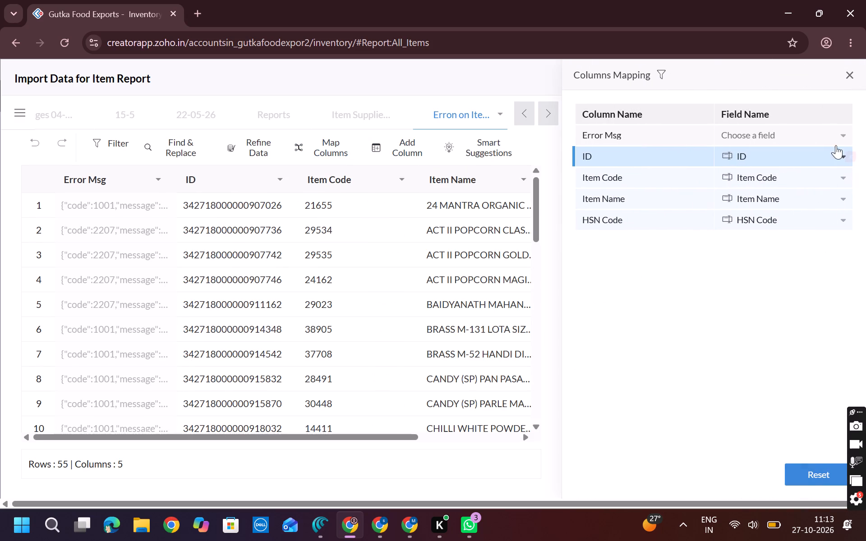
left_click(848, 74)
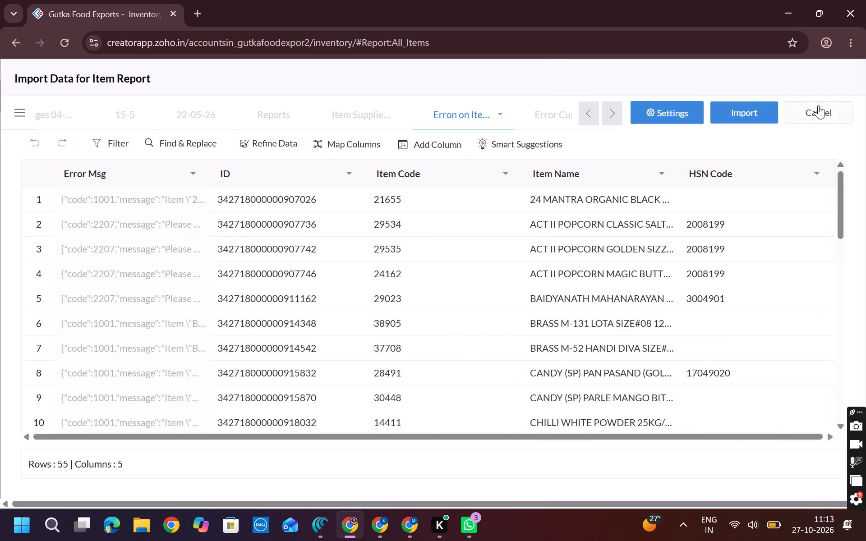
Import the item data and access the application once the import is done.
left_click(749, 106)
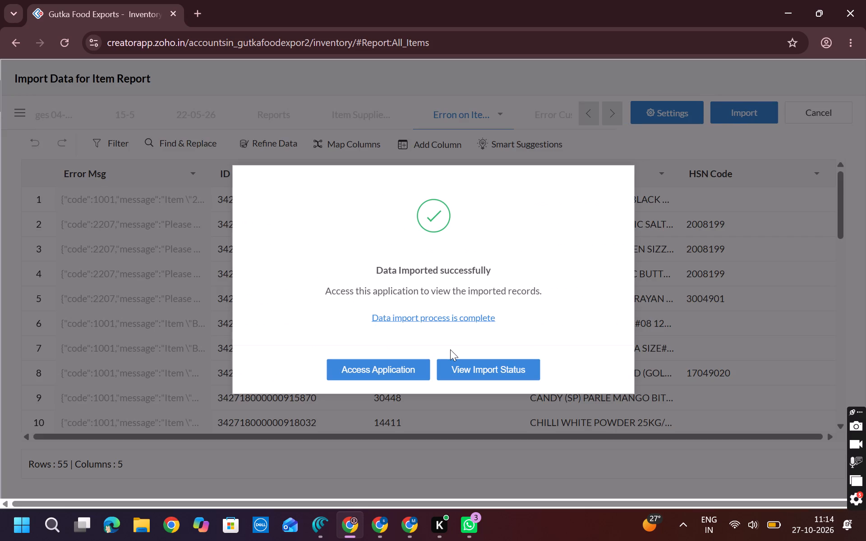
left_click(379, 369)
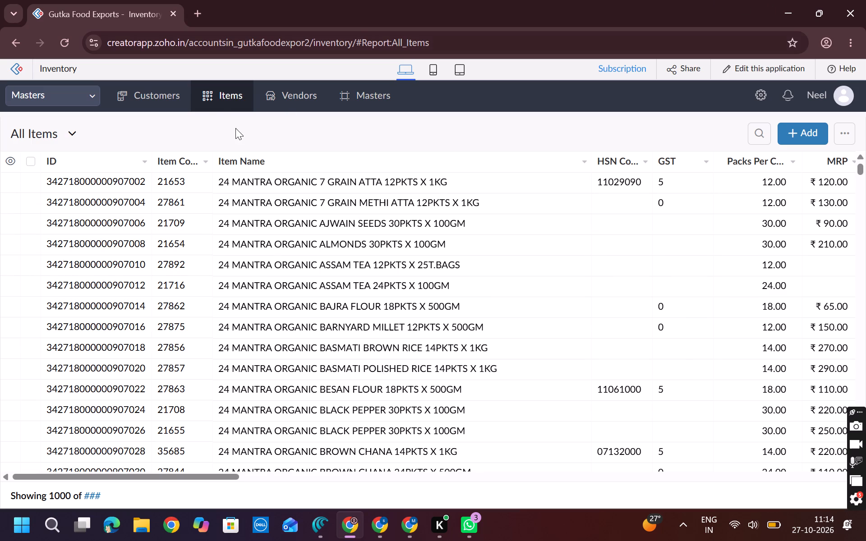
View the Item Master Excel report and go back to the All Items report.
left_click(240, 149)
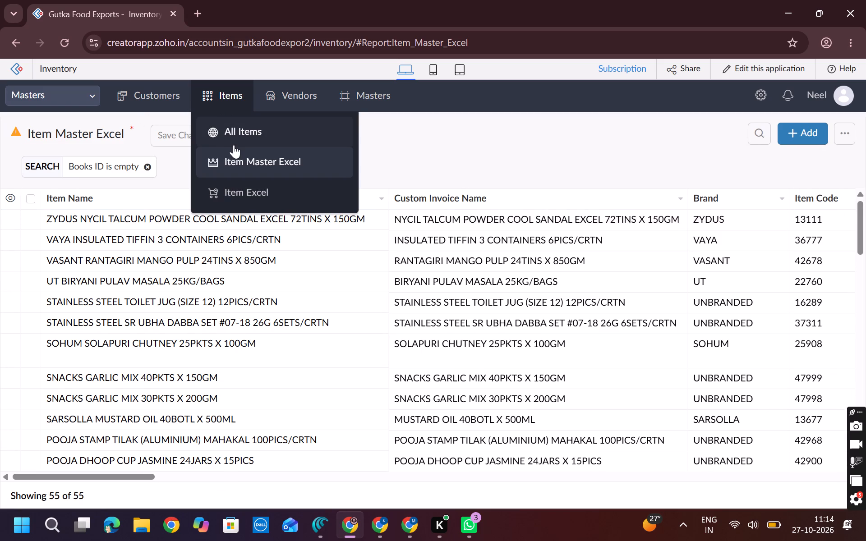
left_click(263, 135)
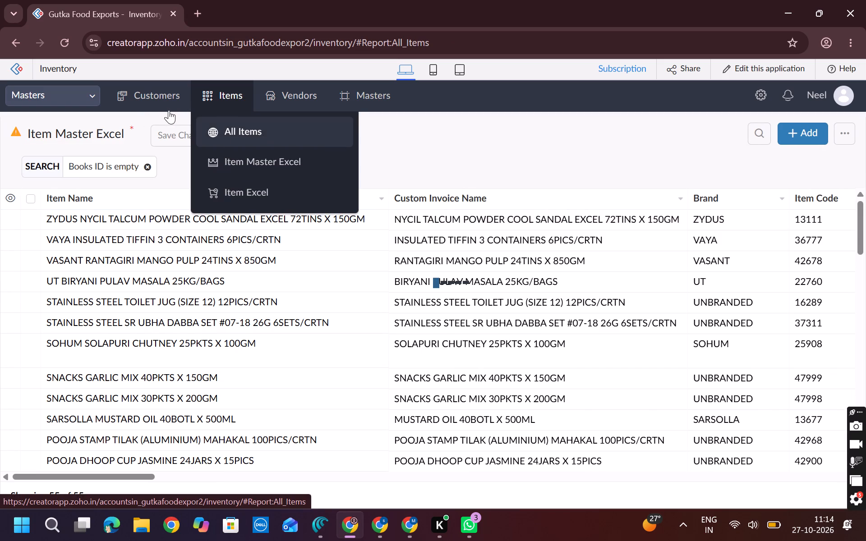
Open the All Customers report and look across its columns as far as Creator ID.
left_click(143, 96)
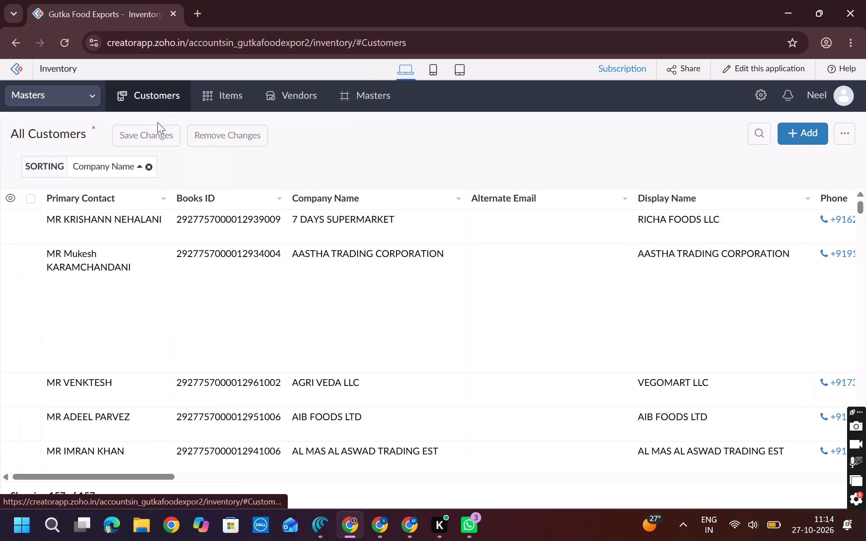
left_click(143, 526)
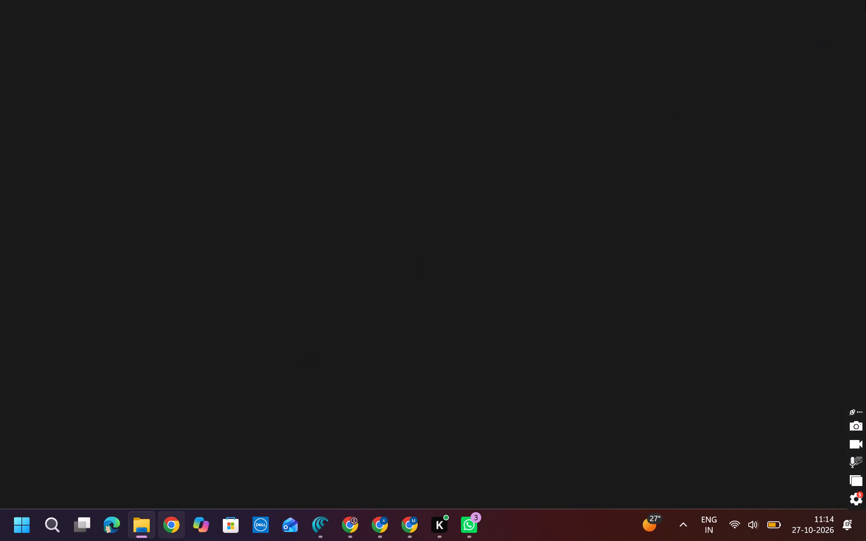
left_click(865, 0)
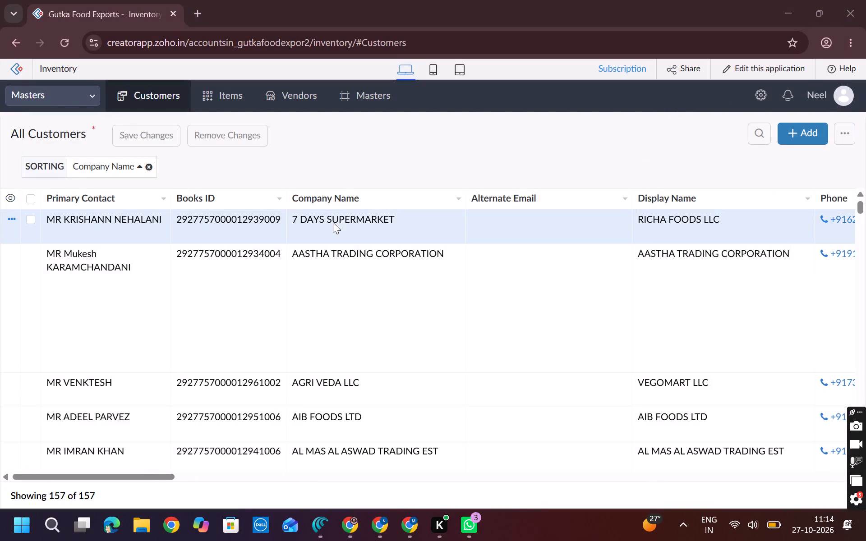
scroll(464, 298, "left", 15)
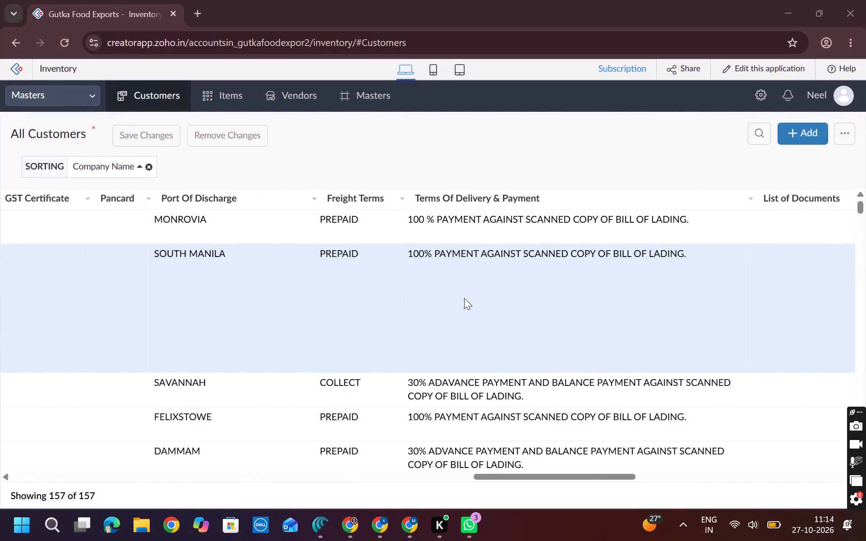
scroll(464, 298, "left", 10)
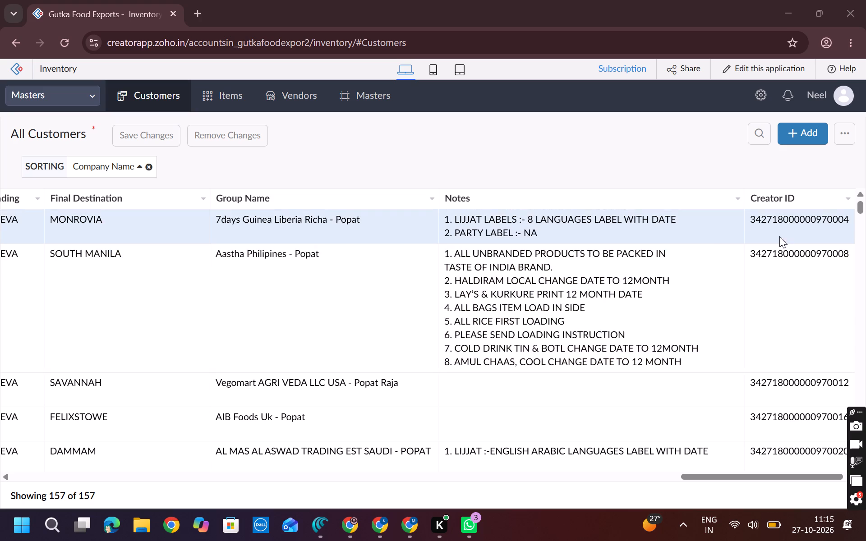
Open the All Customers report for editing and view the Creator ID field's display settings in its field configuration.
left_click(773, 76)
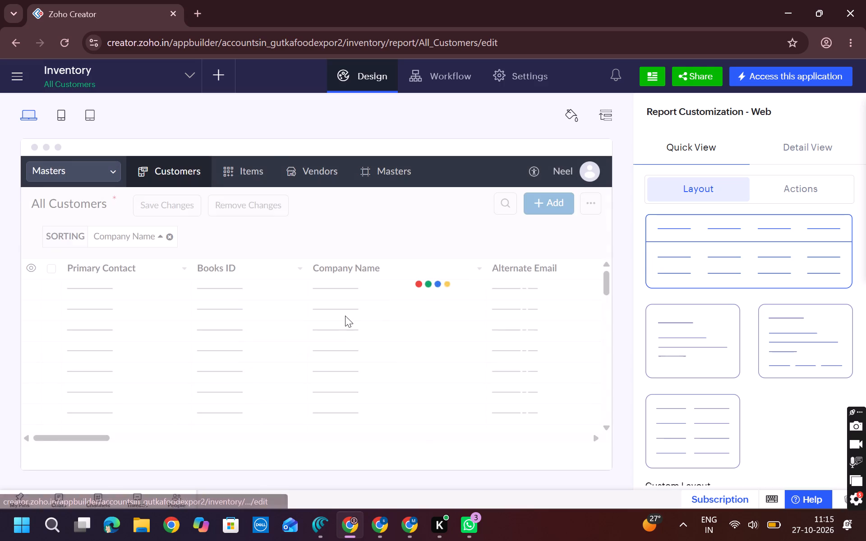
scroll(345, 316, "down", 7)
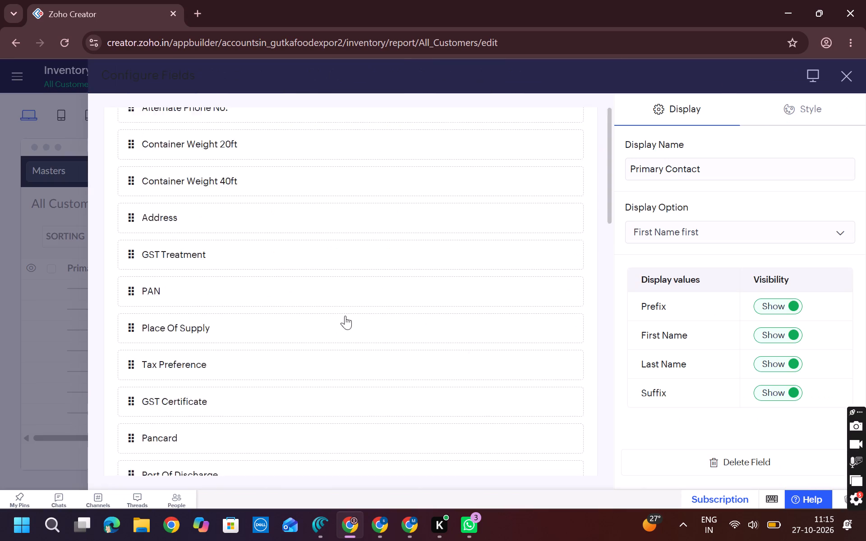
scroll(345, 316, "down", 5)
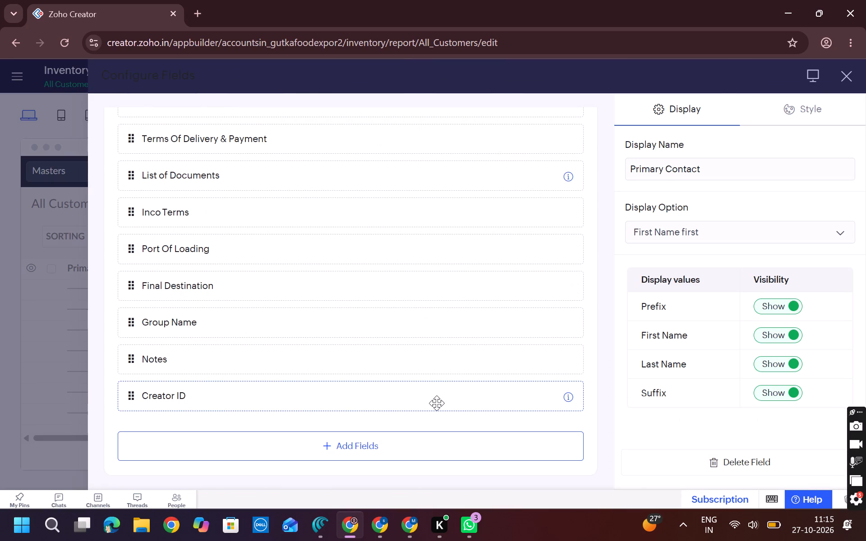
left_click(437, 403)
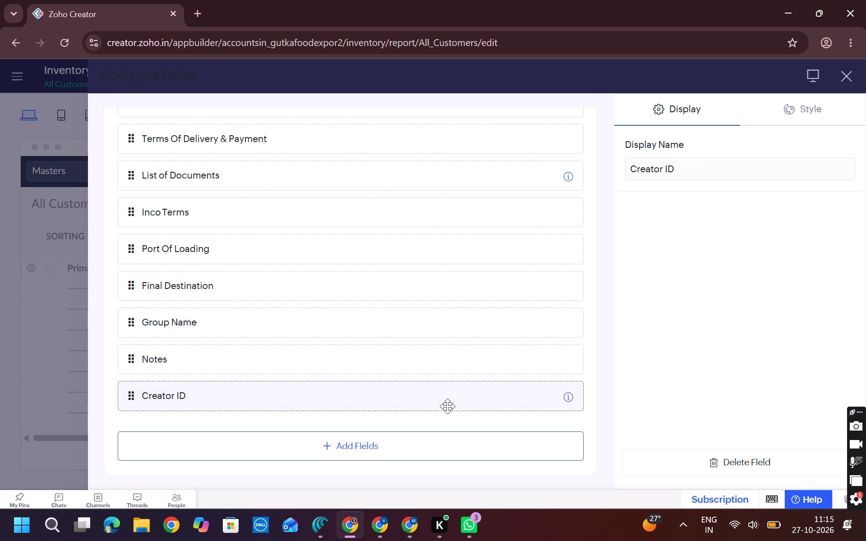
Look through the fields available to add to the All Customers report, including the form, system and related-form fields.
left_click(474, 450)
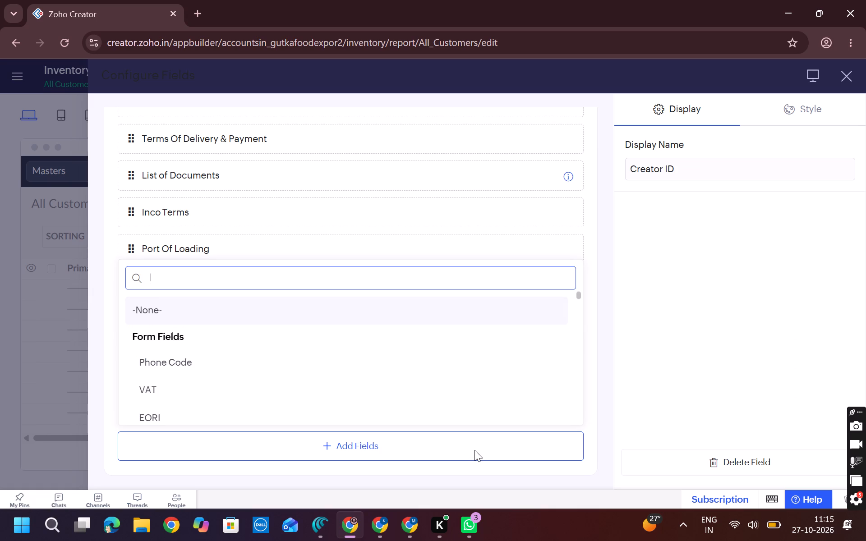
scroll(334, 380, "down", 11)
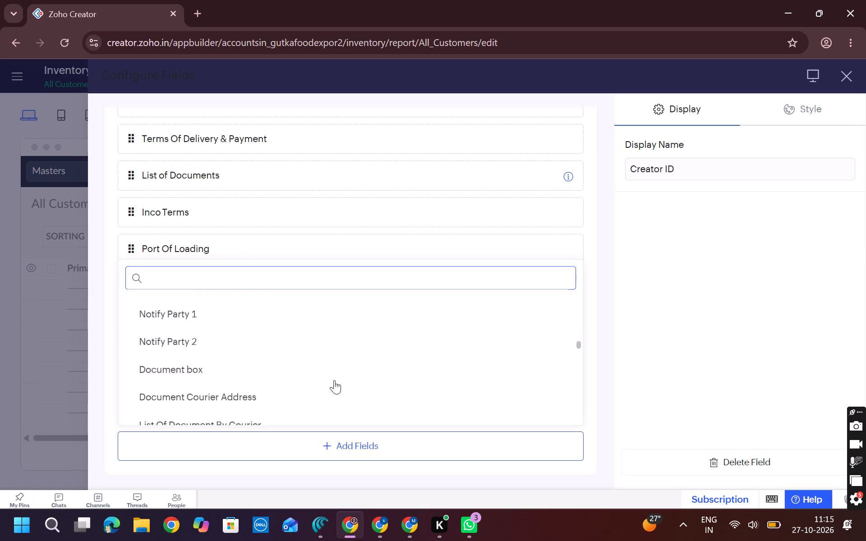
scroll(334, 380, "down", 7)
scroll(334, 380, "up", 4)
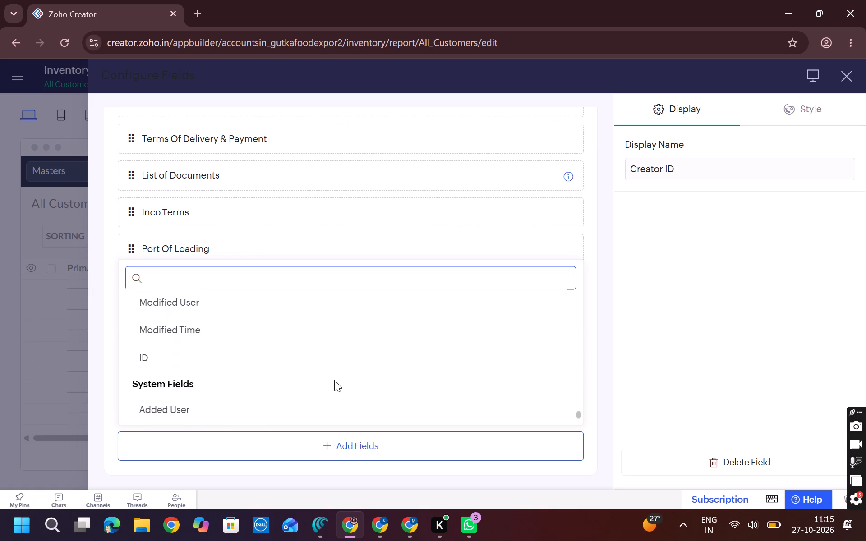
scroll(334, 380, "down", 1)
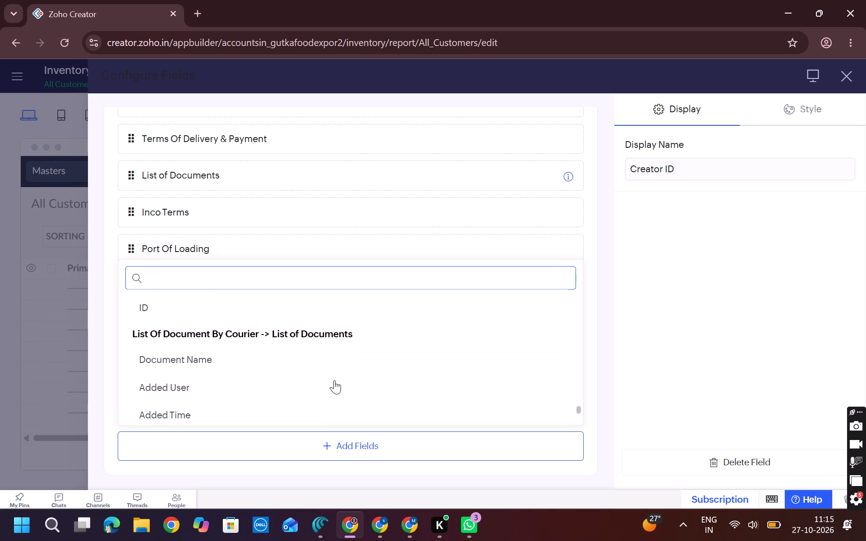
scroll(334, 380, "down", 1)
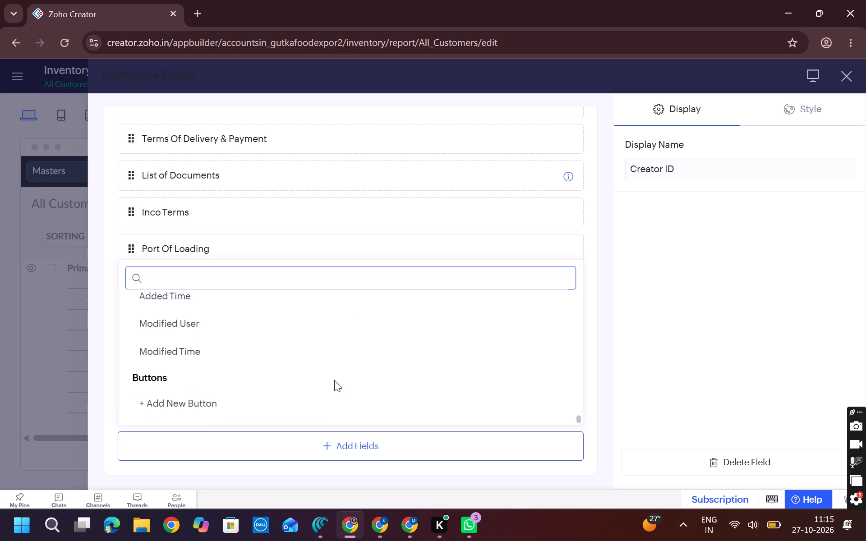
left_click(709, 309)
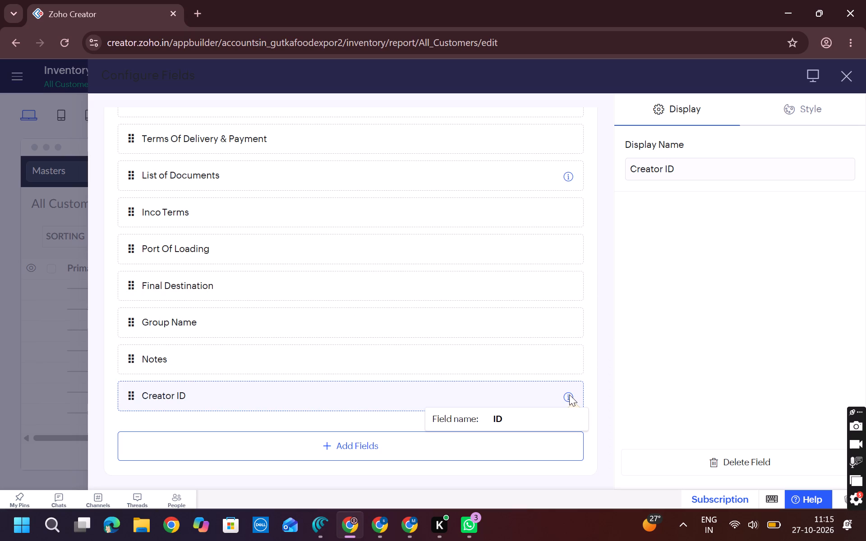
Close the field configuration and access the live application at the All Customers report.
left_click(838, 78)
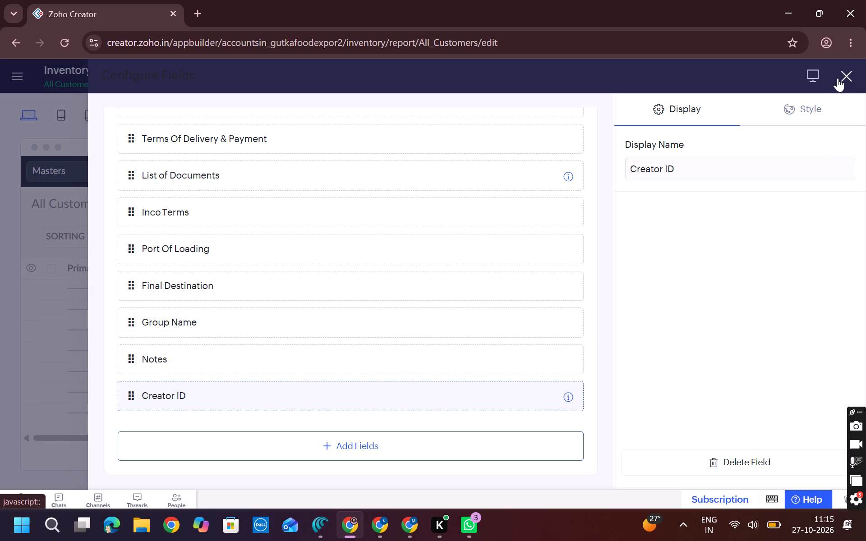
left_click(776, 83)
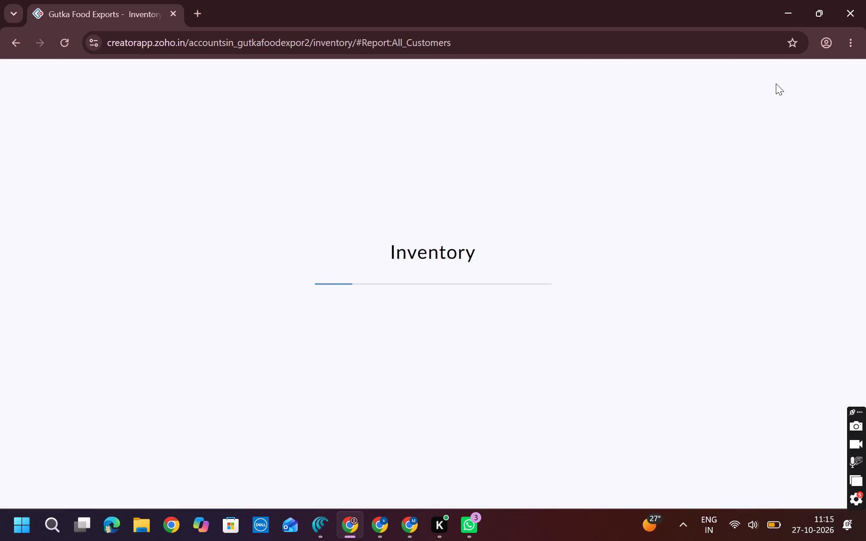
Start a data import into All Customers from local storage using the PRS Tracker workbook in Downloads.
left_click(841, 135)
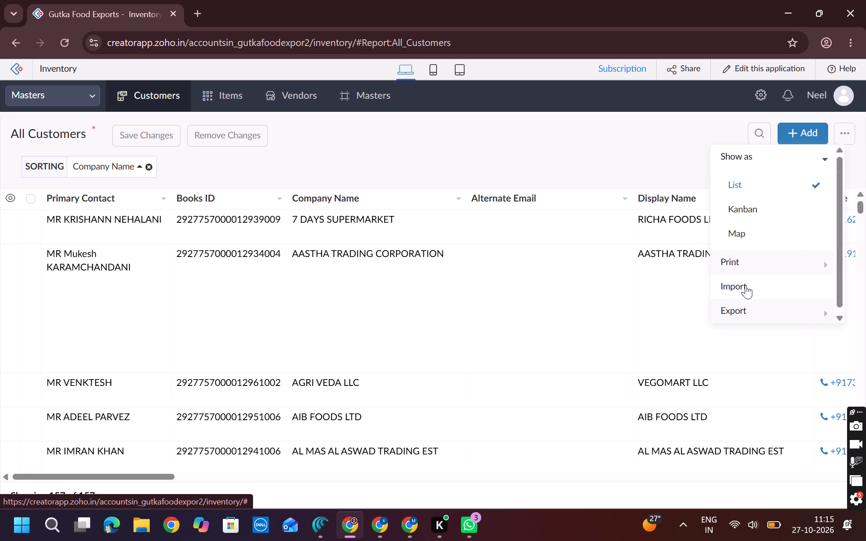
left_click(746, 285)
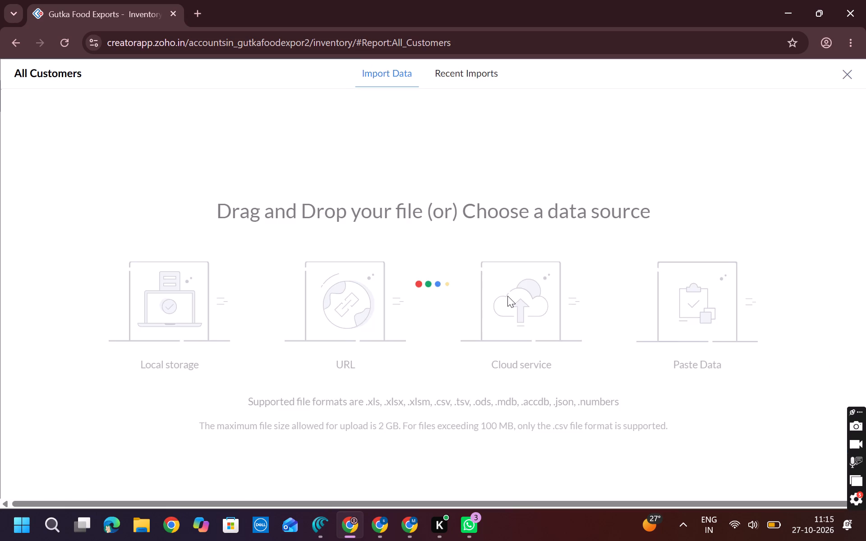
left_click(163, 314)
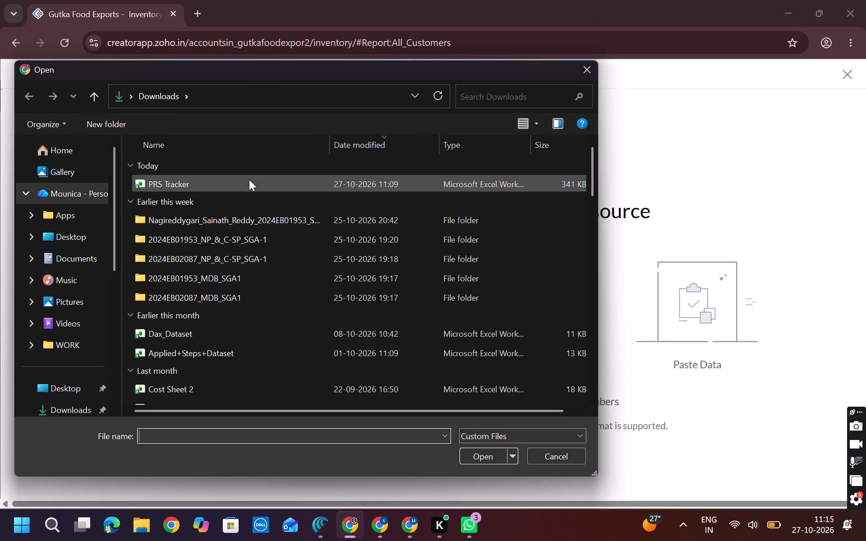
left_click(249, 179)
left_click(469, 451)
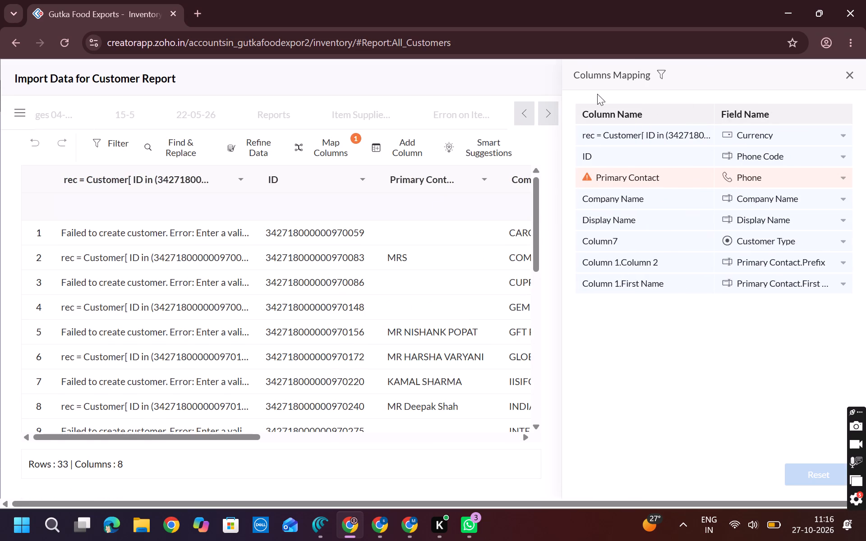
Set the import mode to Update Records, matching the ID column to the ID field.
left_click(849, 77)
left_click(670, 115)
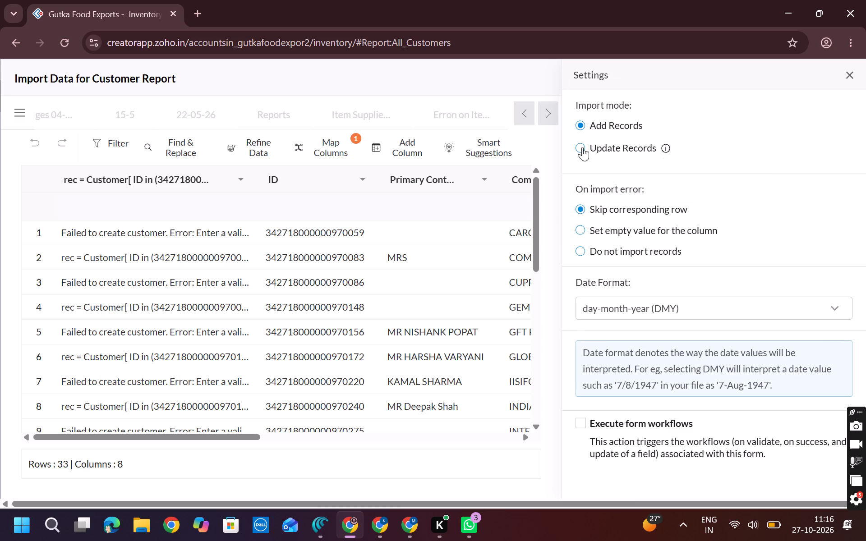
left_click(582, 147)
left_click(643, 197)
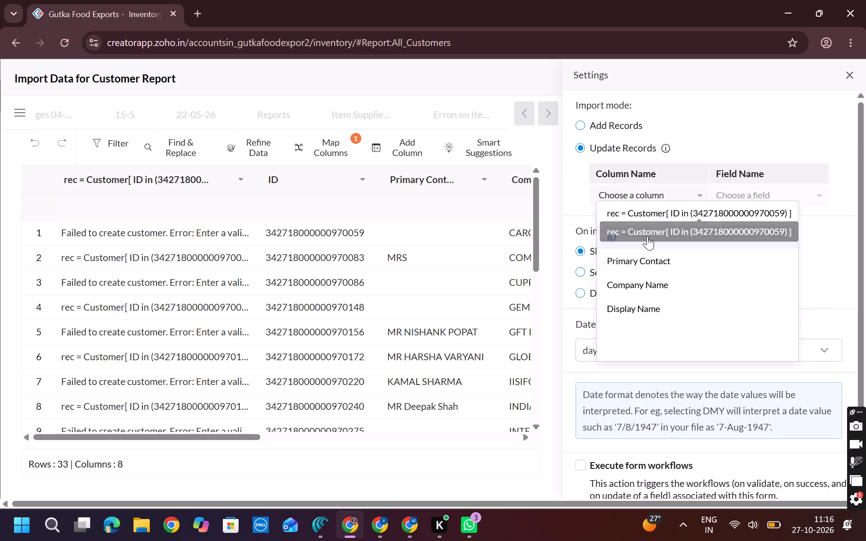
left_click(647, 236)
left_click(731, 196)
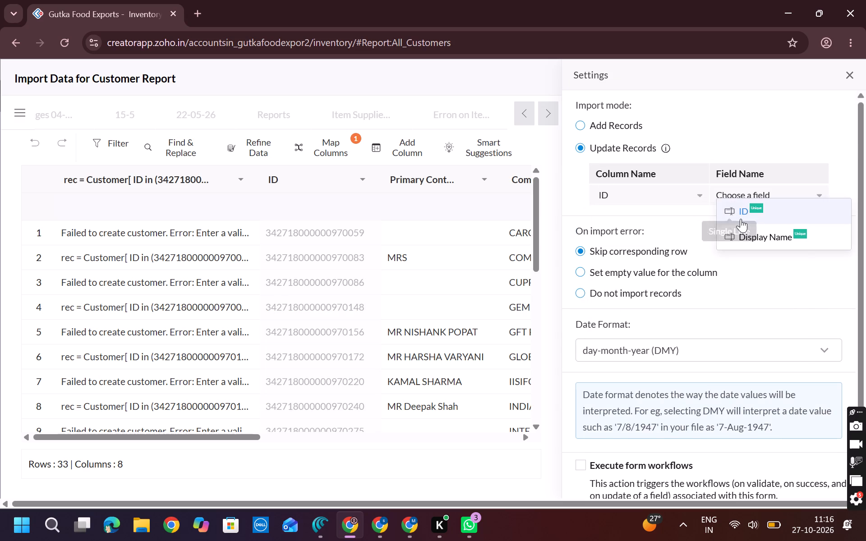
left_click(741, 219)
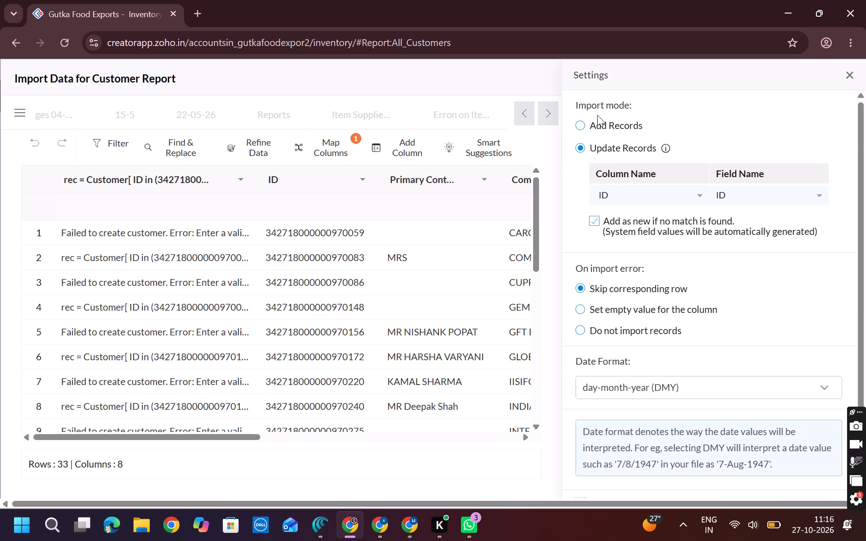
left_click(842, 74)
Clear the Currency field mapping from the "rec = Customer[ ID in" column.
left_click(319, 152)
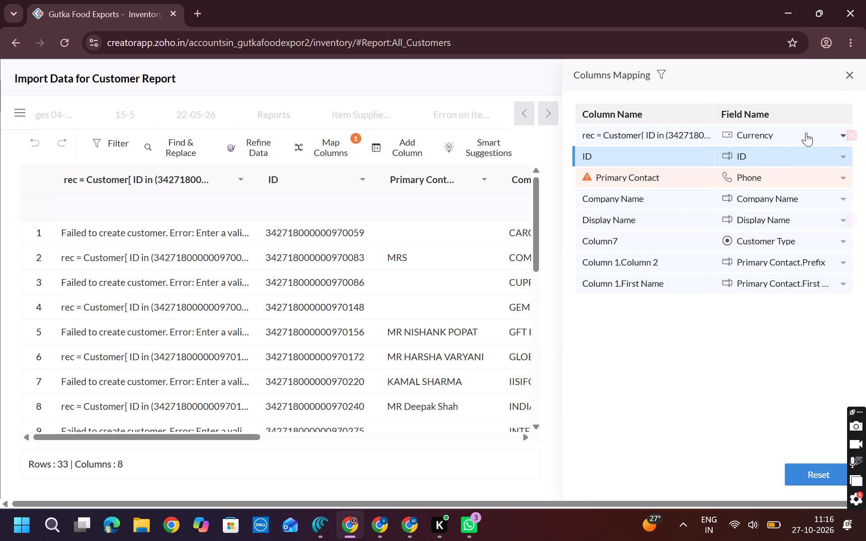
left_click(857, 132)
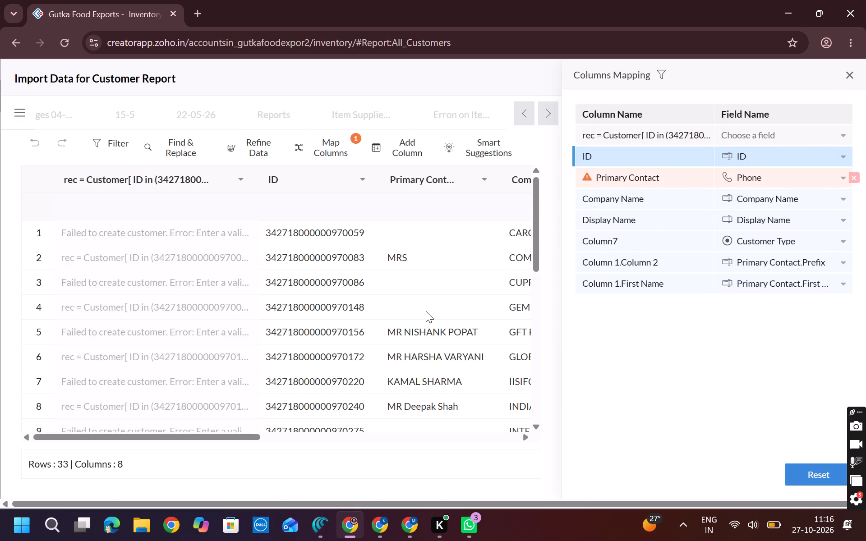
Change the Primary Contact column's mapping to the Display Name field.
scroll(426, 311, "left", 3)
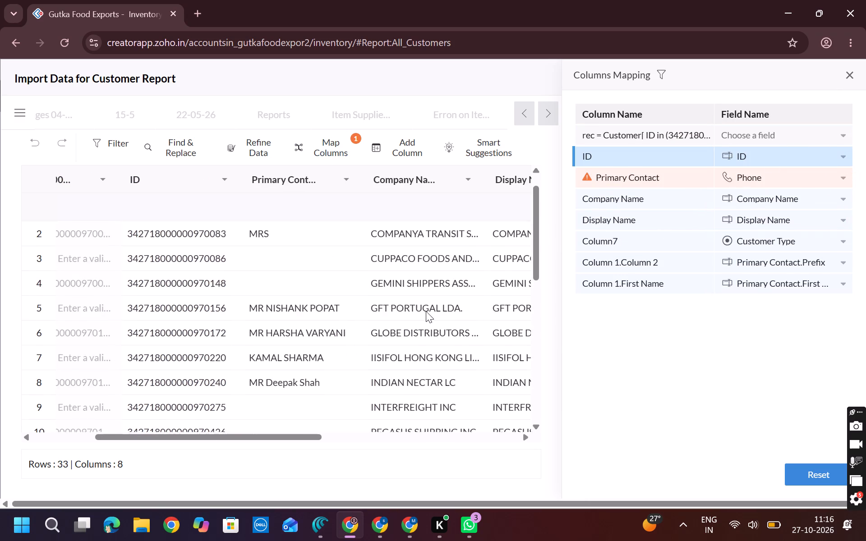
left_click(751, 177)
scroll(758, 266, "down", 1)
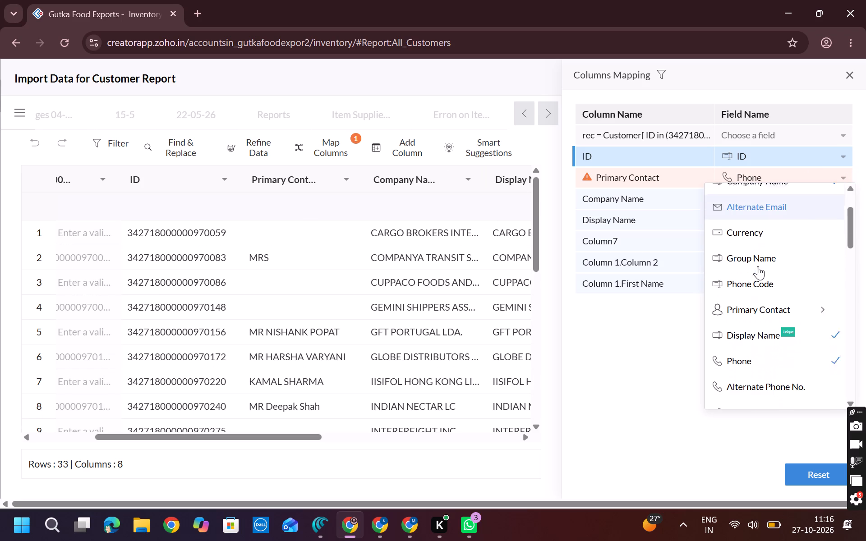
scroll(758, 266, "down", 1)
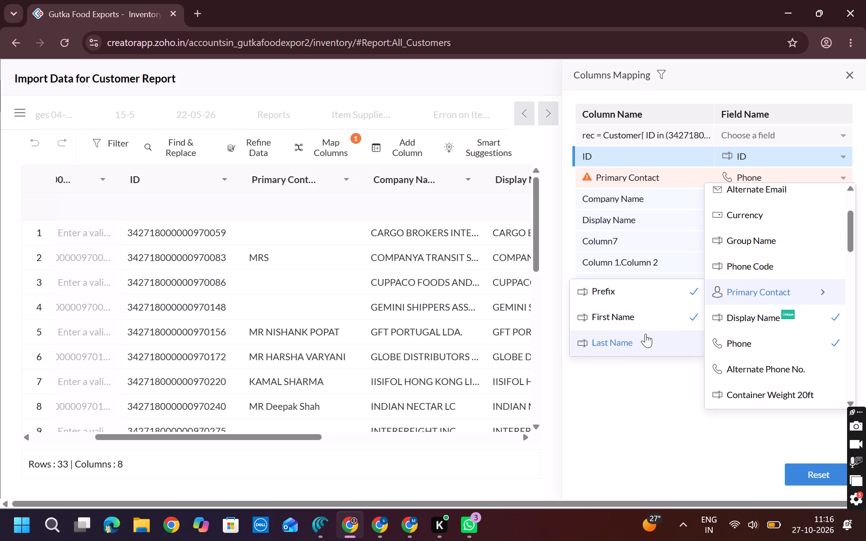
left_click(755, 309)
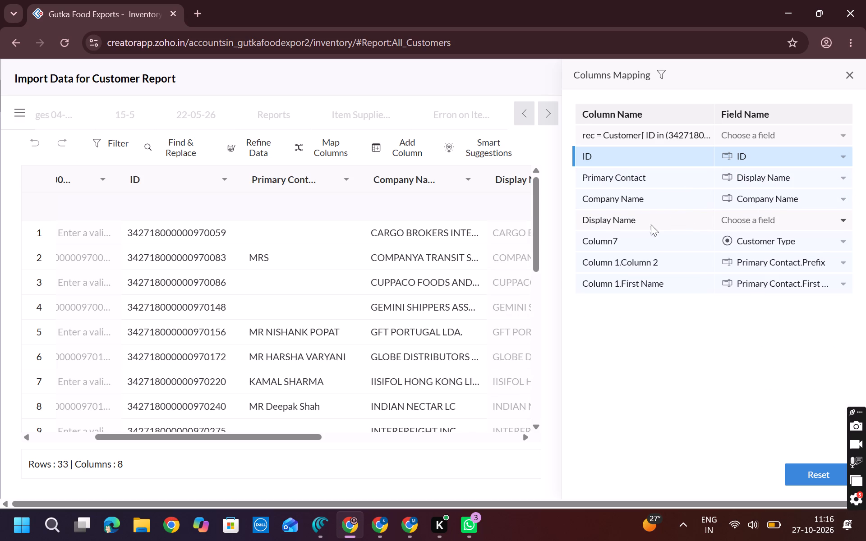
Clear the Primary Contact column's field mapping and map the Display Name column to the Display Name field.
scroll(372, 266, "left", 2)
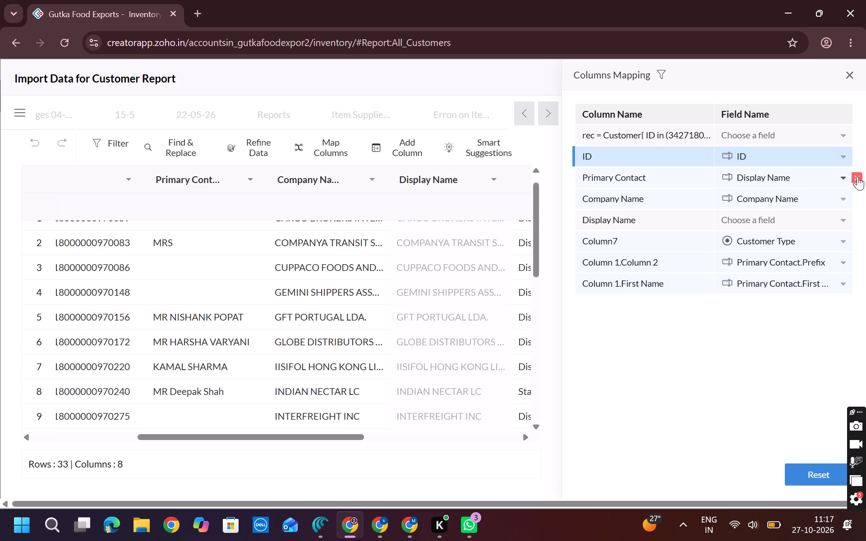
left_click(857, 176)
left_click(770, 222)
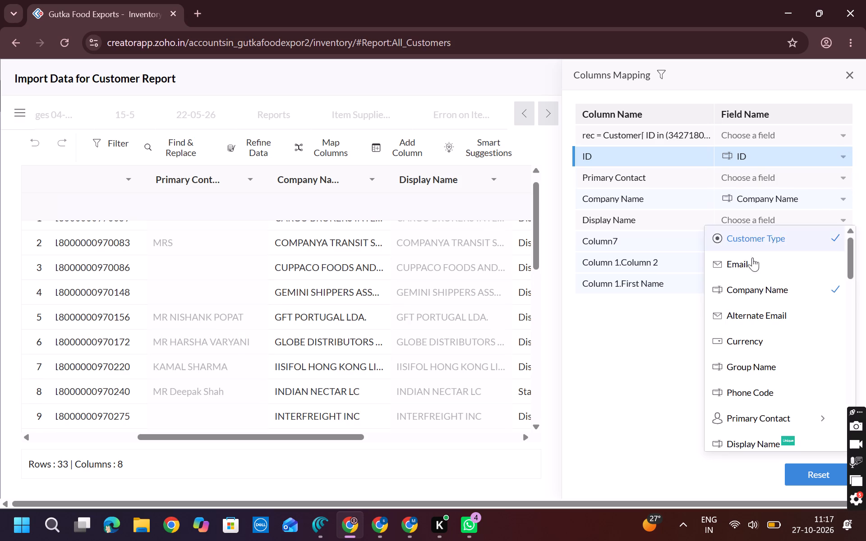
scroll(755, 359, "down", 2)
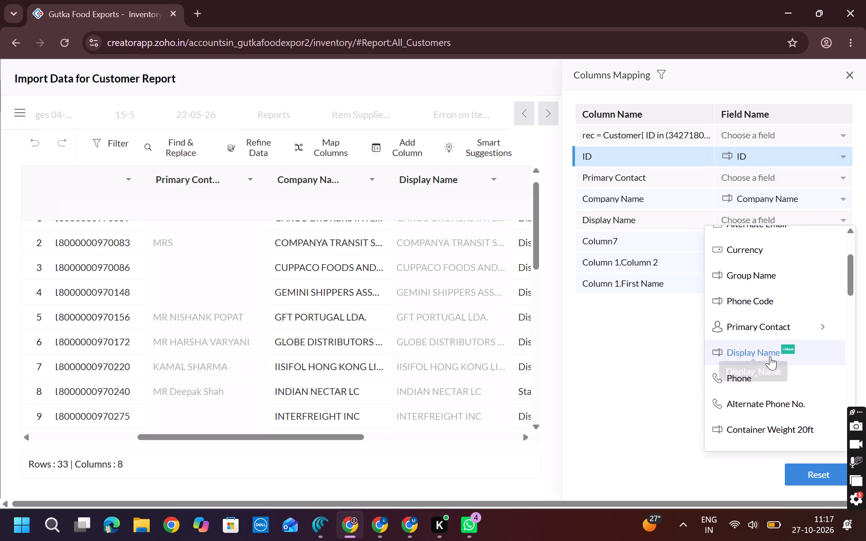
left_click(770, 356)
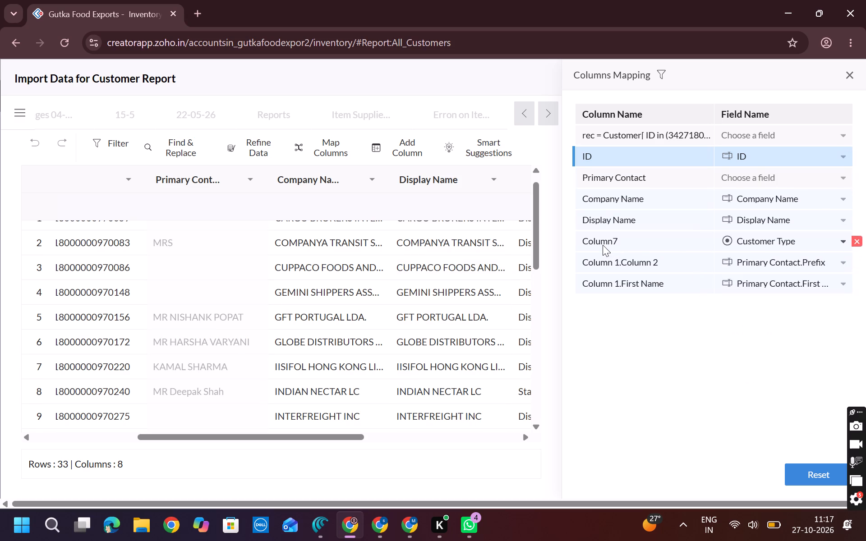
Check the import data in Column7, and open the PRS Tracker workbook from the recent files in File Explorer.
scroll(388, 288, "left", 3)
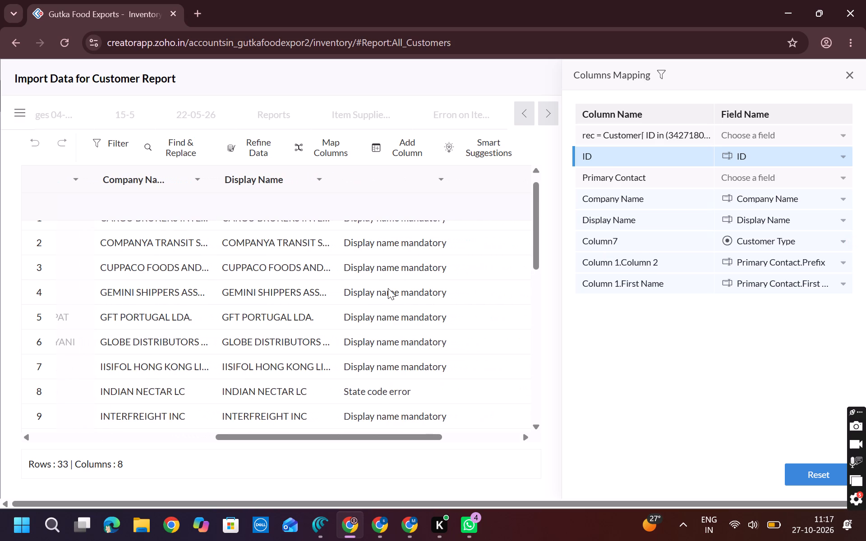
scroll(388, 288, "up", 6)
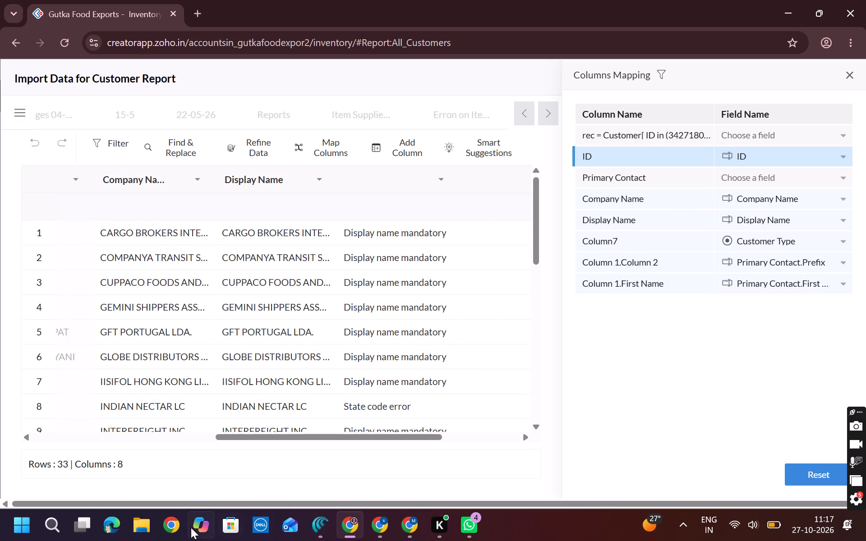
left_click(142, 522)
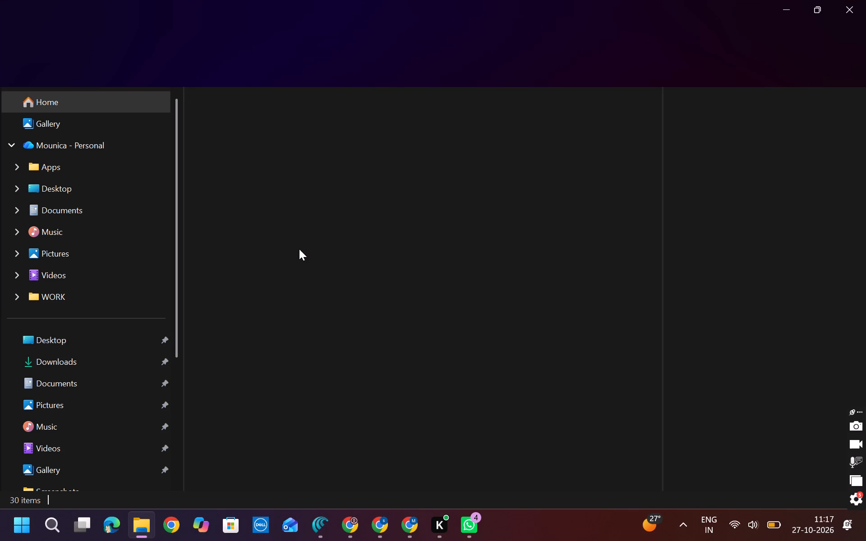
scroll(299, 249, "down", 1)
double_click(368, 431)
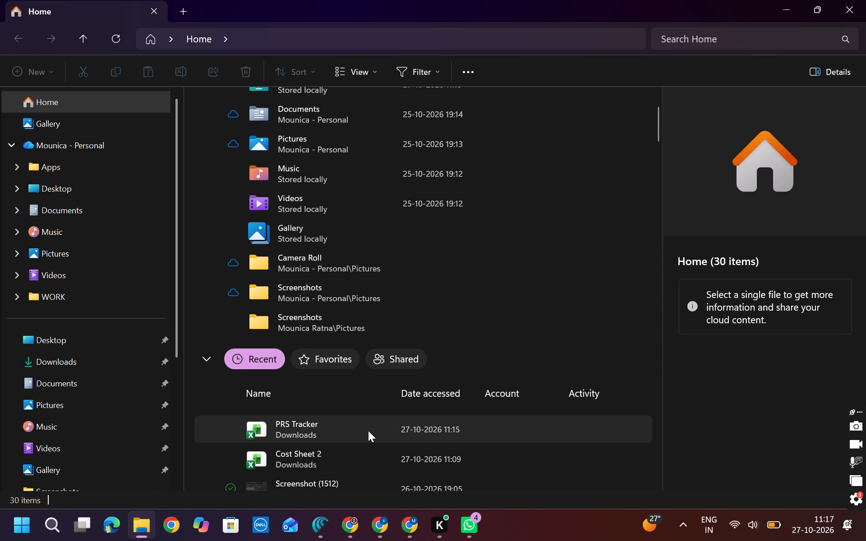